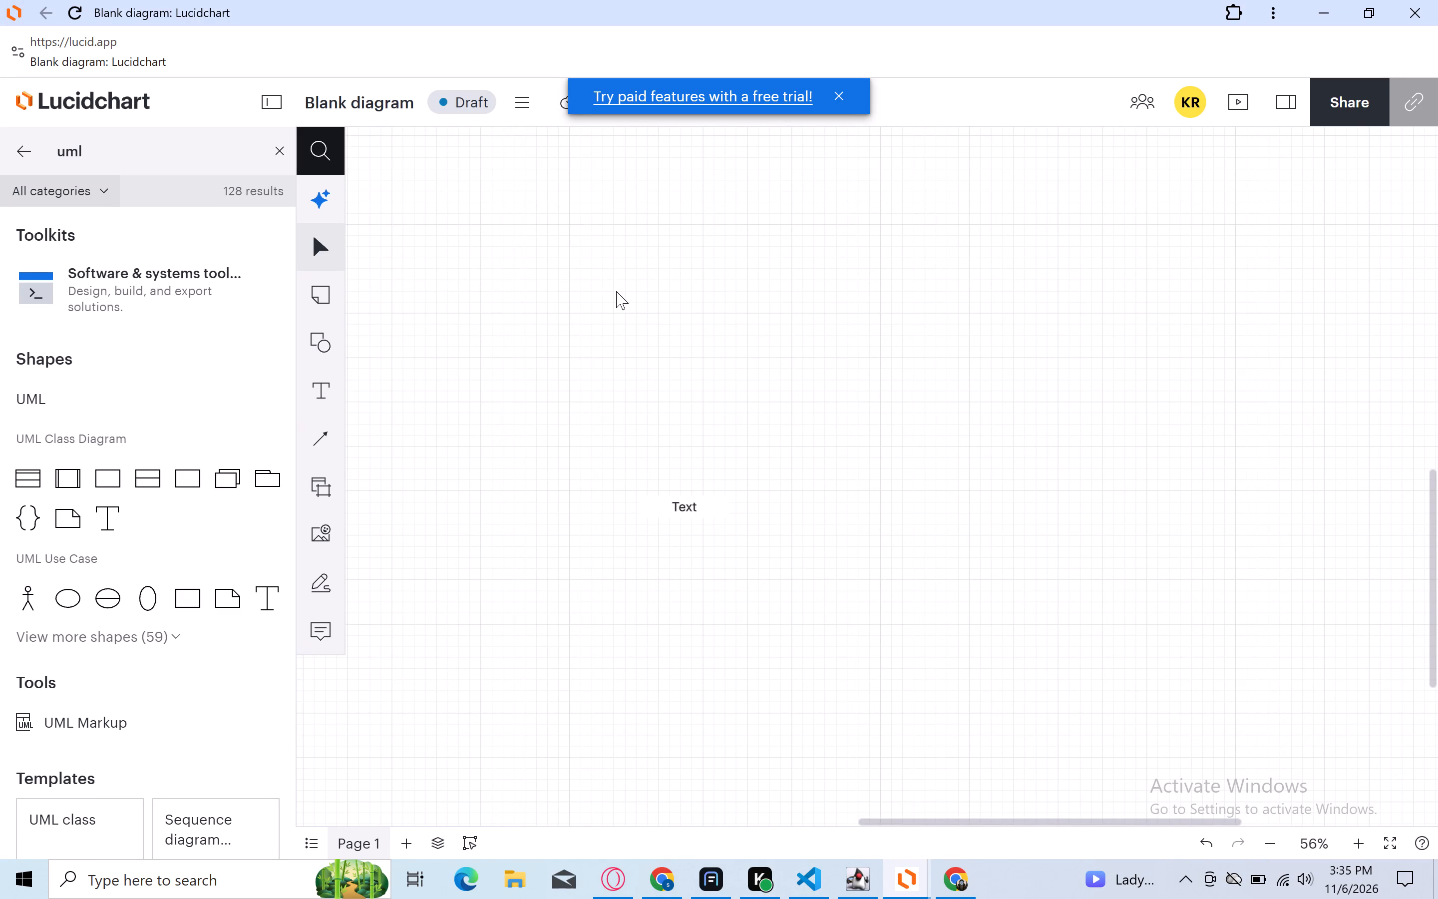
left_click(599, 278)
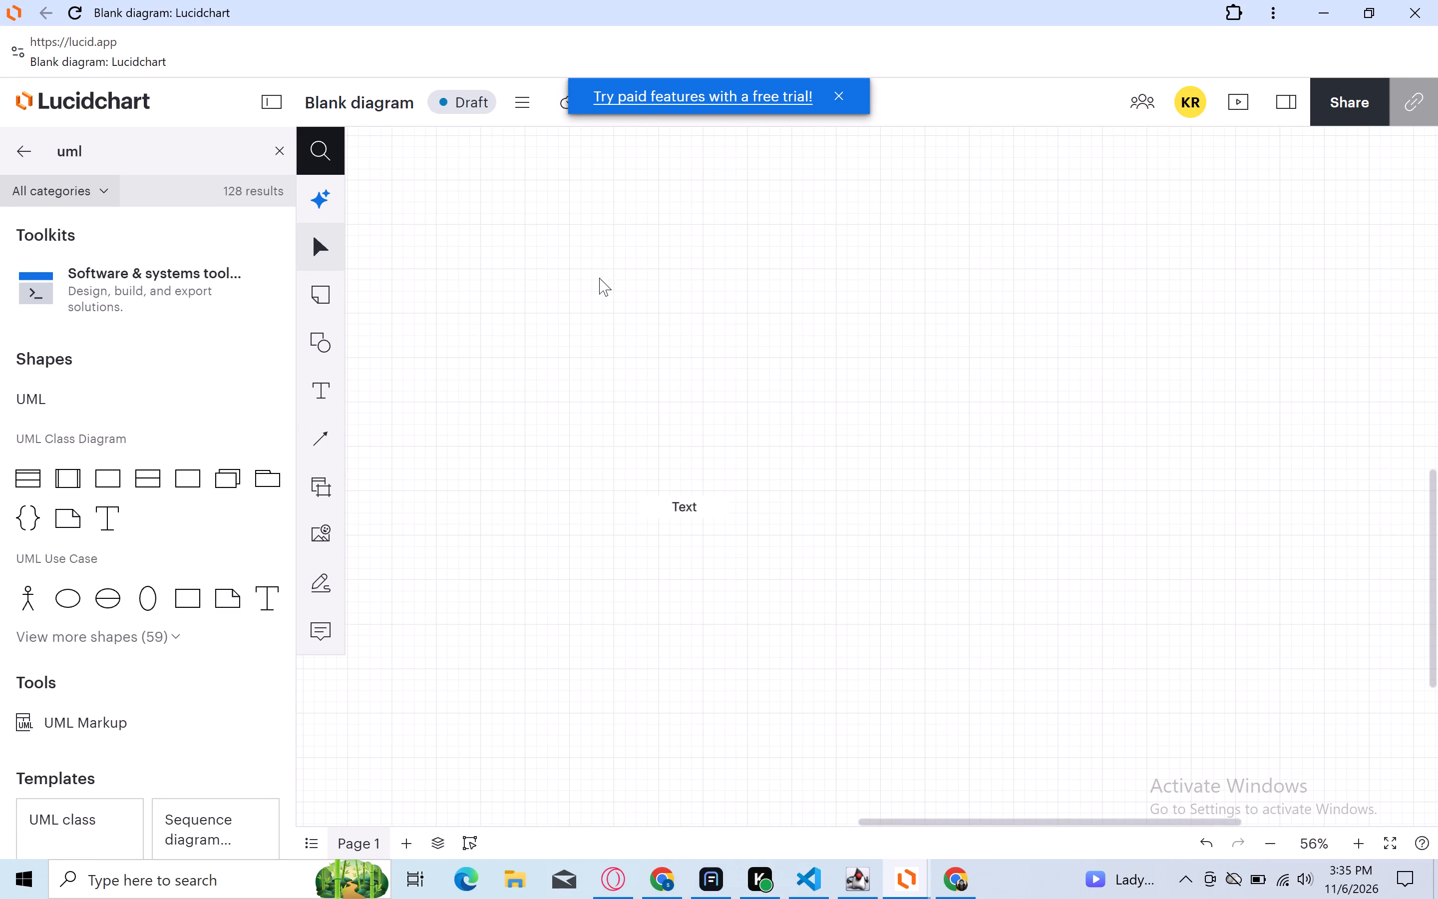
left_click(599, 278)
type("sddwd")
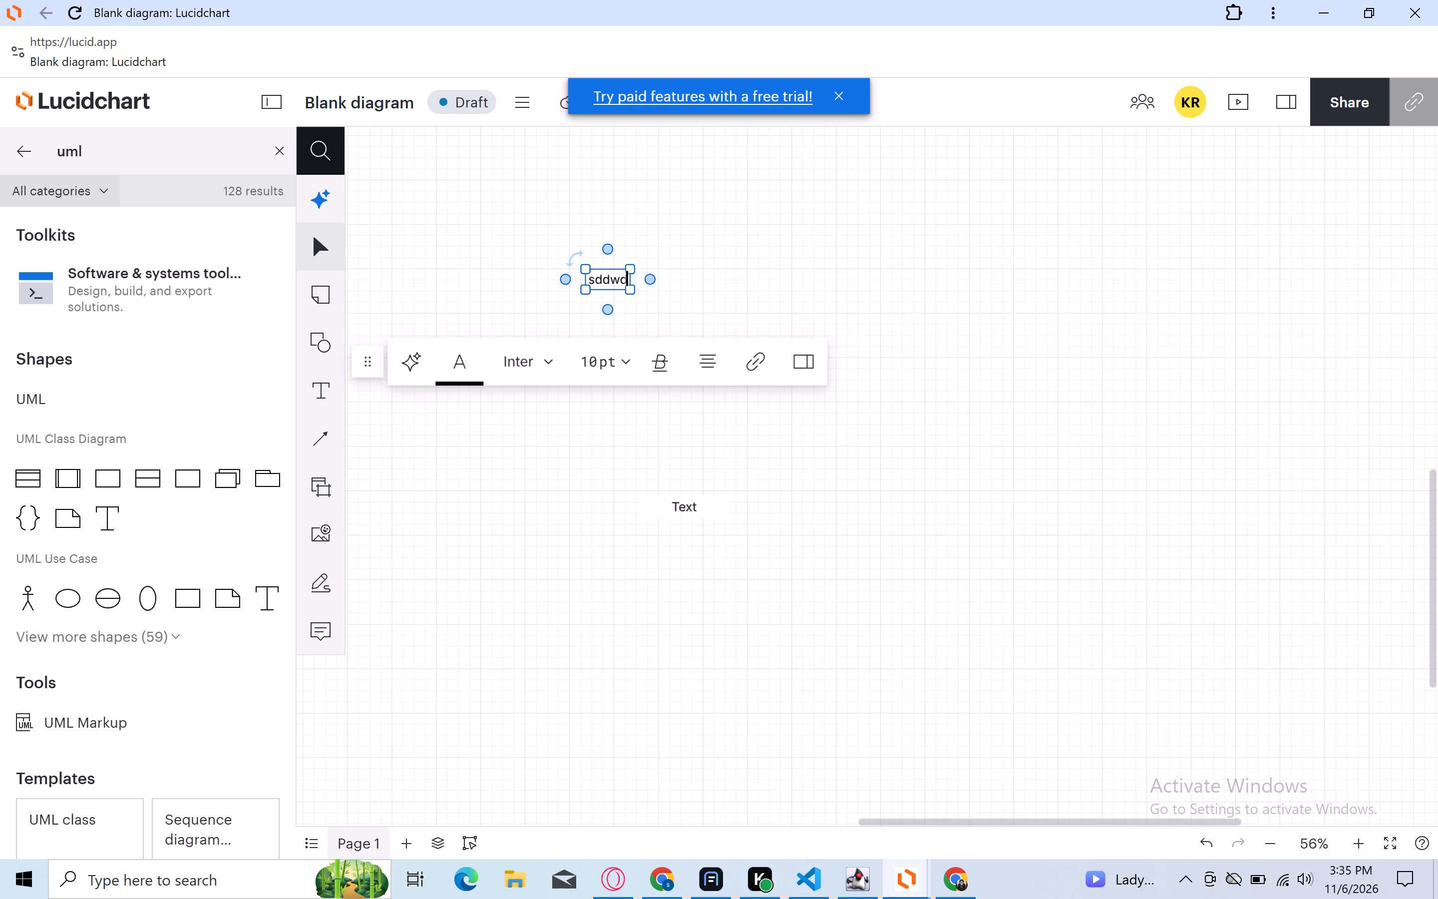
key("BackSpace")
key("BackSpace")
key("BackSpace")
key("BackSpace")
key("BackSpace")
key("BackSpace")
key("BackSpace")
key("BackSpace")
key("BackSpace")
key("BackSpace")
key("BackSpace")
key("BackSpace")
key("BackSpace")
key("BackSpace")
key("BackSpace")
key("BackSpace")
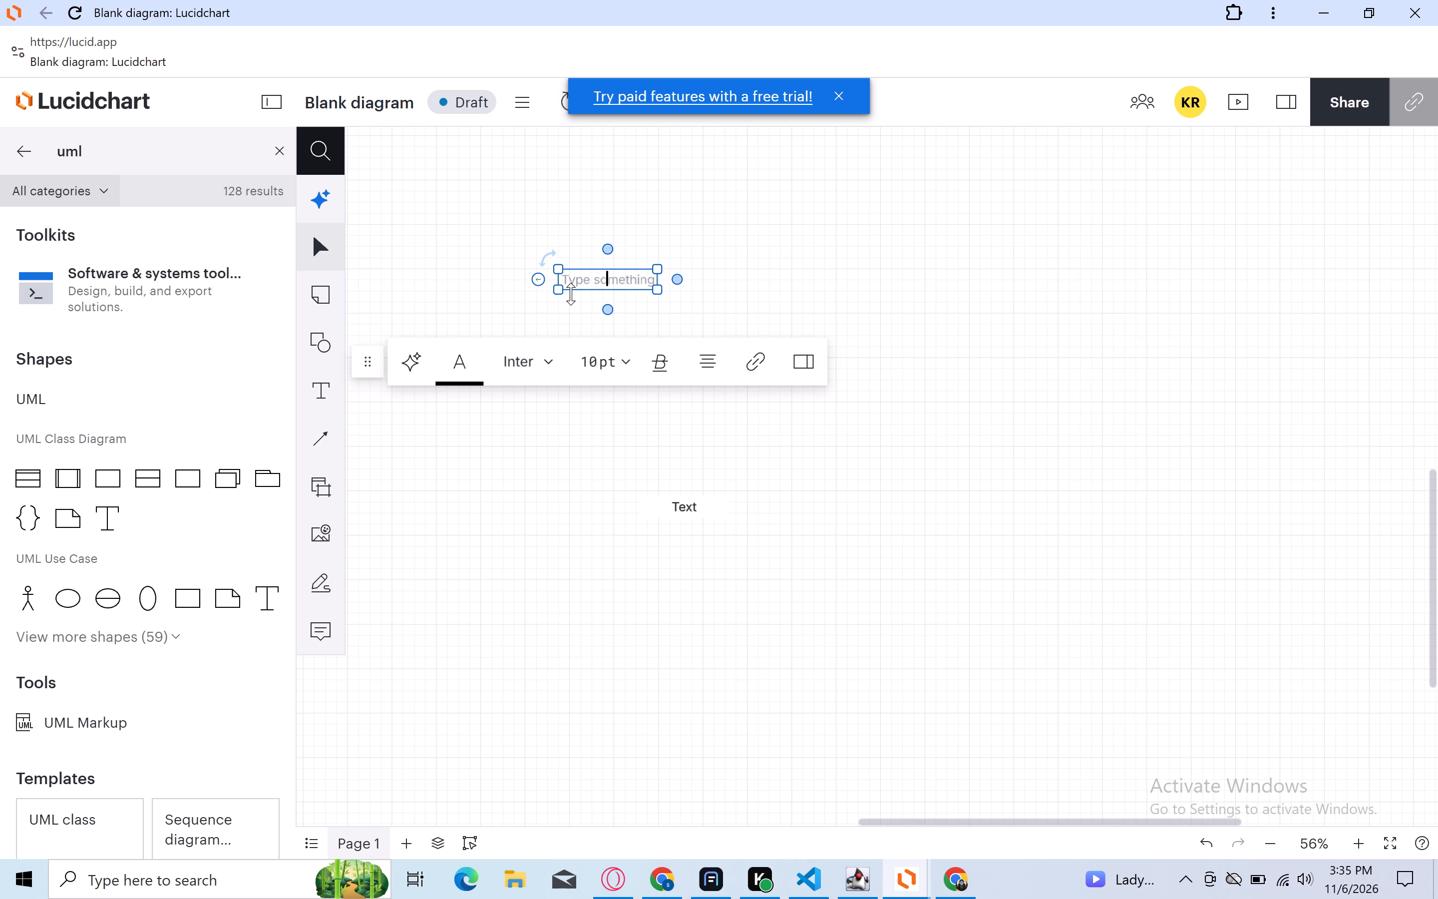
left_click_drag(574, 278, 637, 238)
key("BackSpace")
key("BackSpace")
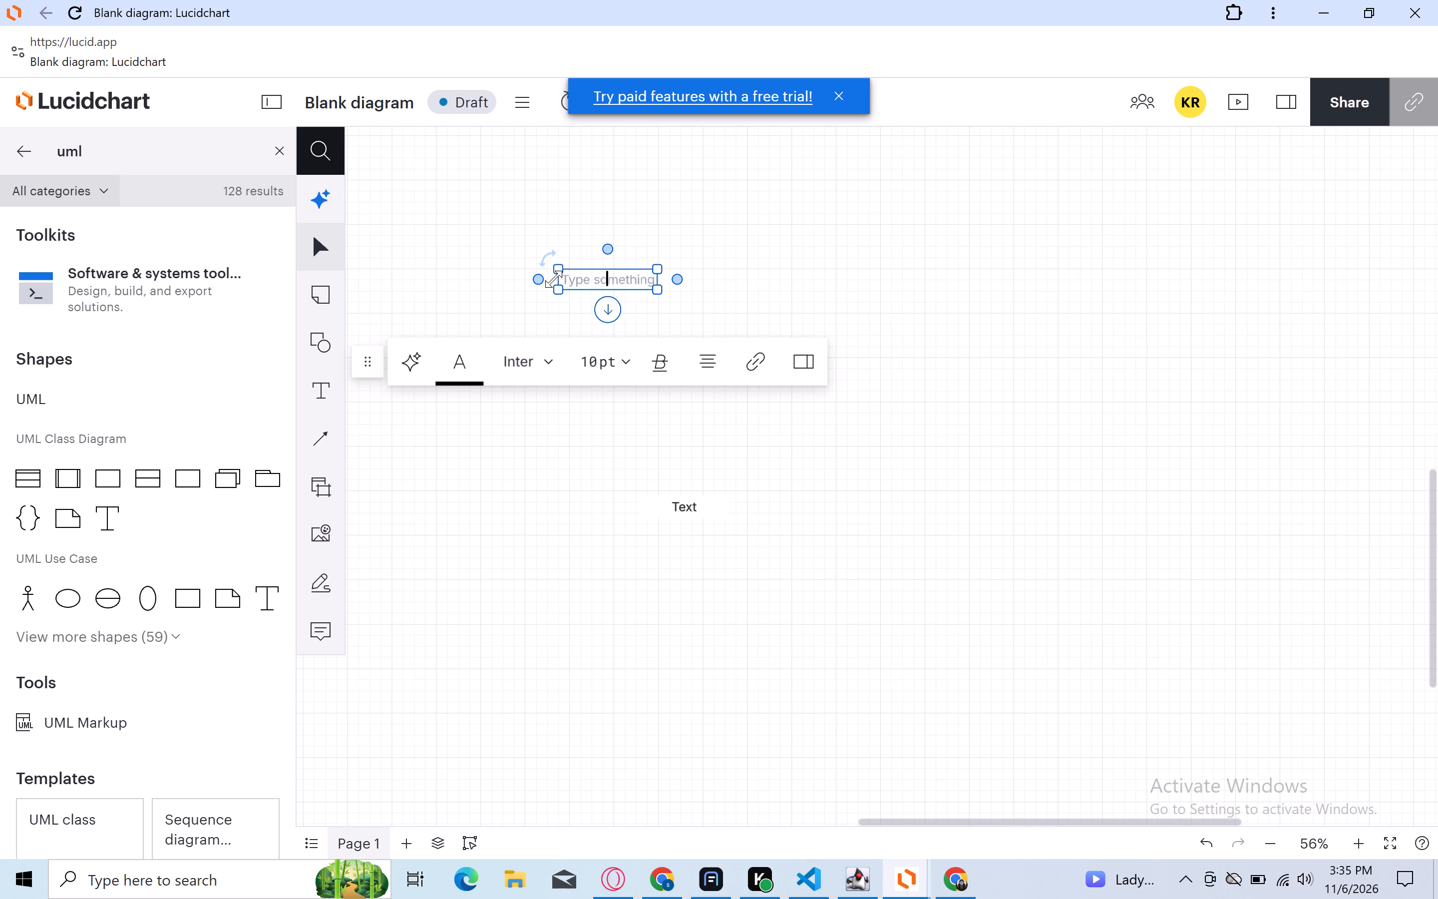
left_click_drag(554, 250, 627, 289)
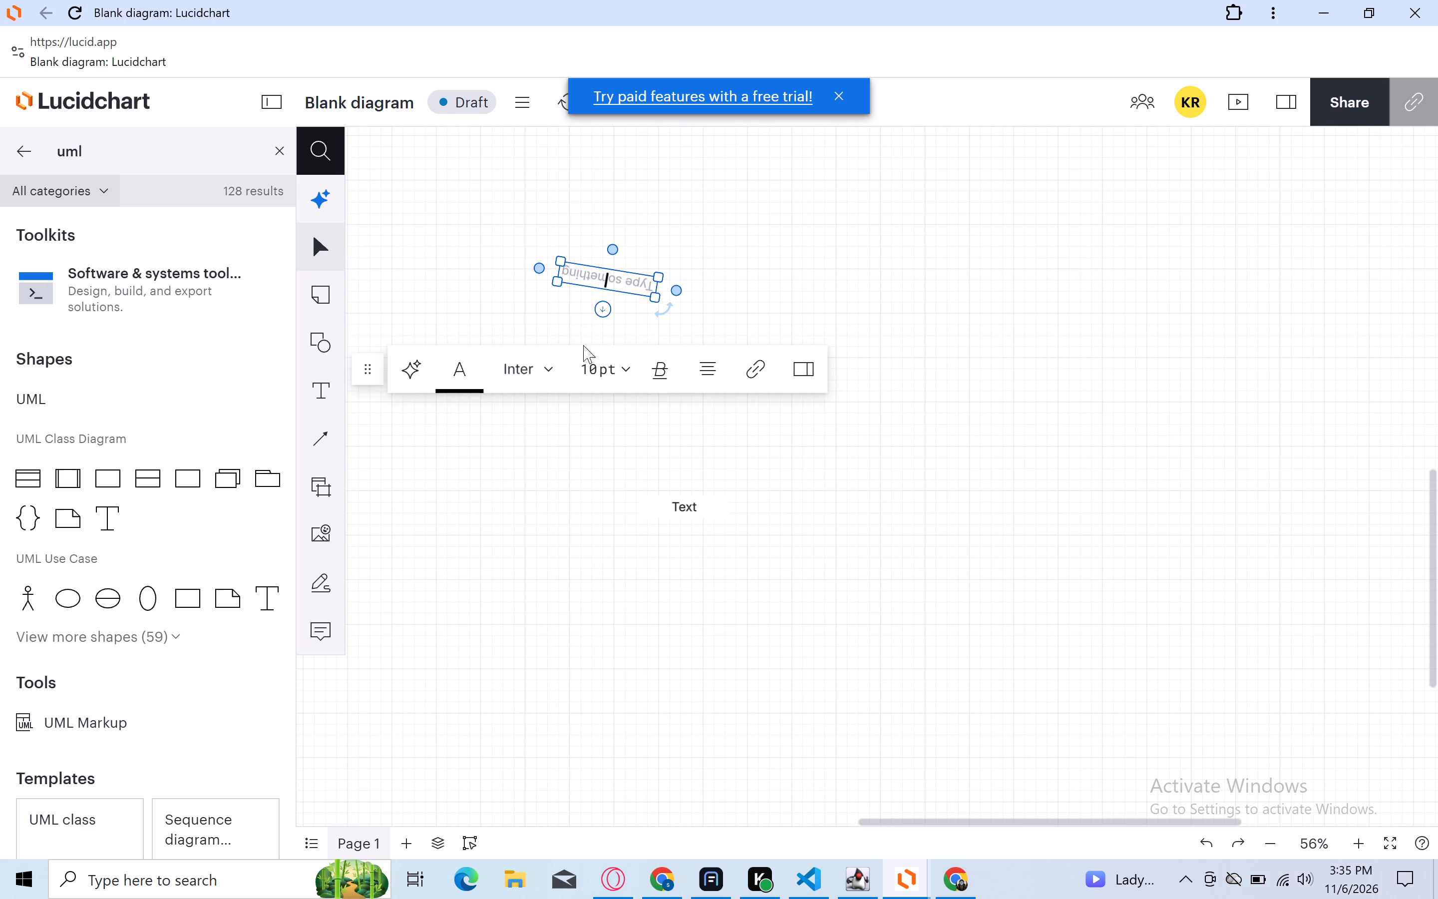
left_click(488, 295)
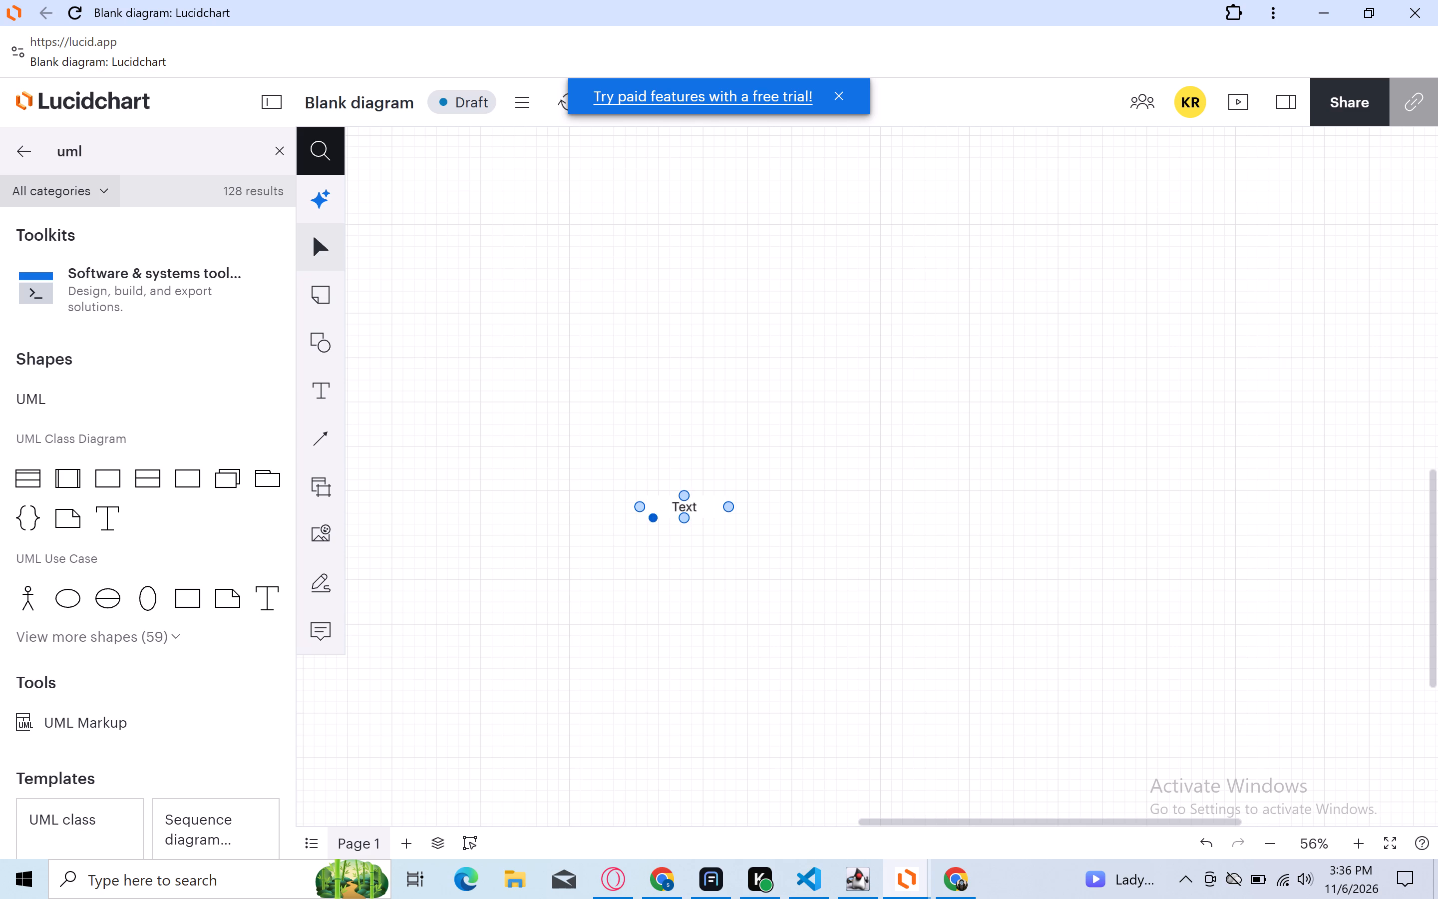
Delete the leftover "Text" text box from the canvas.
left_click_drag(648, 543, 710, 435)
key("BackSpace")
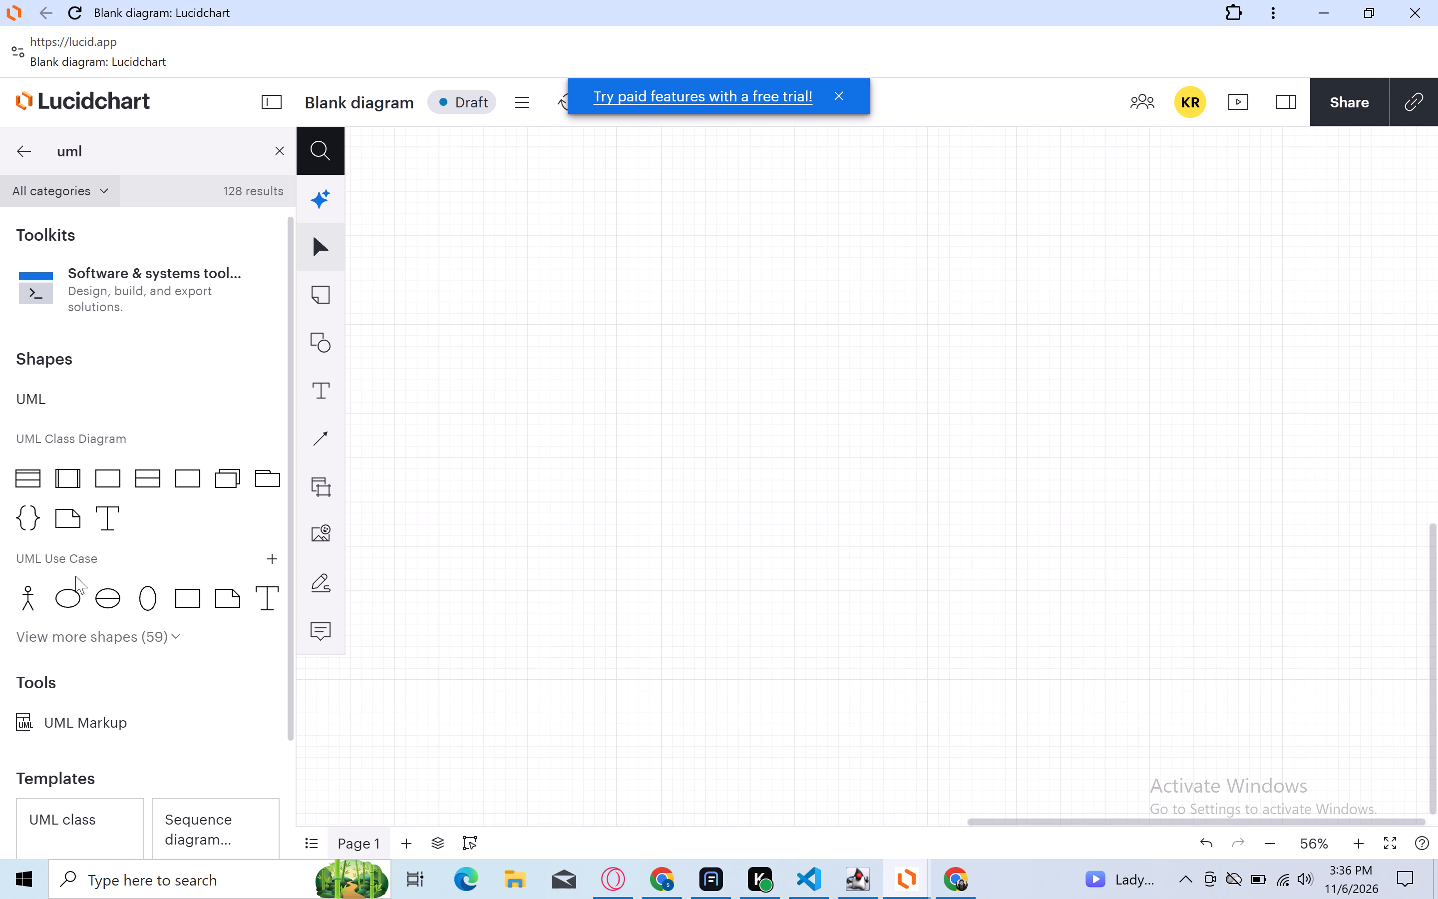
Add a UML Use Case ellipse to the canvas and replace its label with "Makepaymet".
left_click(72, 608)
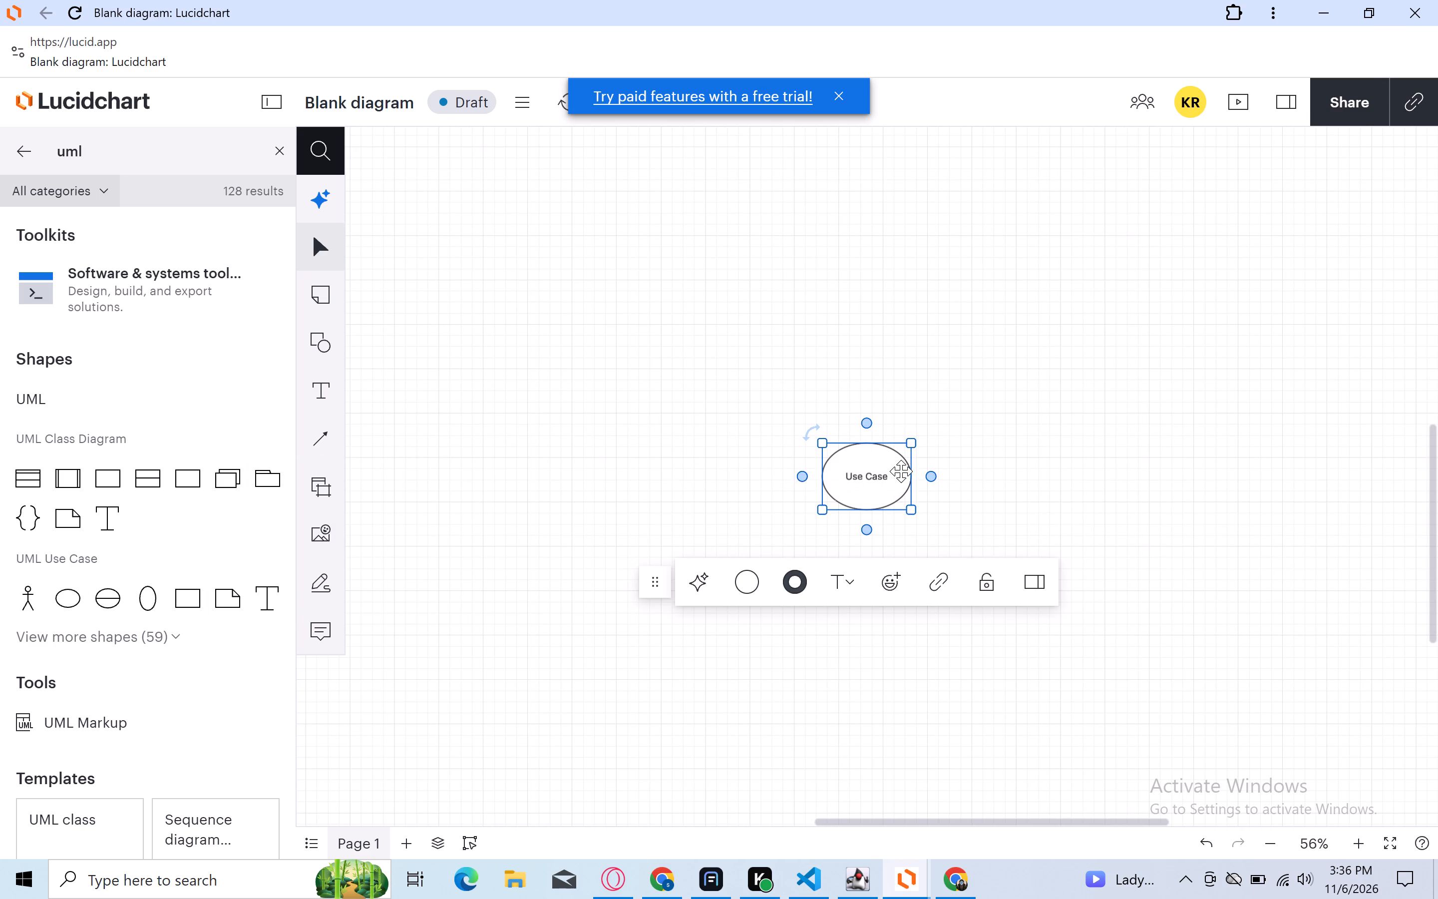
left_click(879, 477)
key("shift+m")
key("Right")
key("Right")
key("BackSpace")
key("BackSpace")
key("BackSpace")
key("BackSpace")
key("BackSpace")
key("BackSpace")
key("BackSpace")
key("BackSpace")
key("BackSpace")
key("BackSpace")
key("BackSpace")
key("BackSpace")
key("BackSpace")
key("BackSpace")
key("BackSpace")
key("BackSpace")
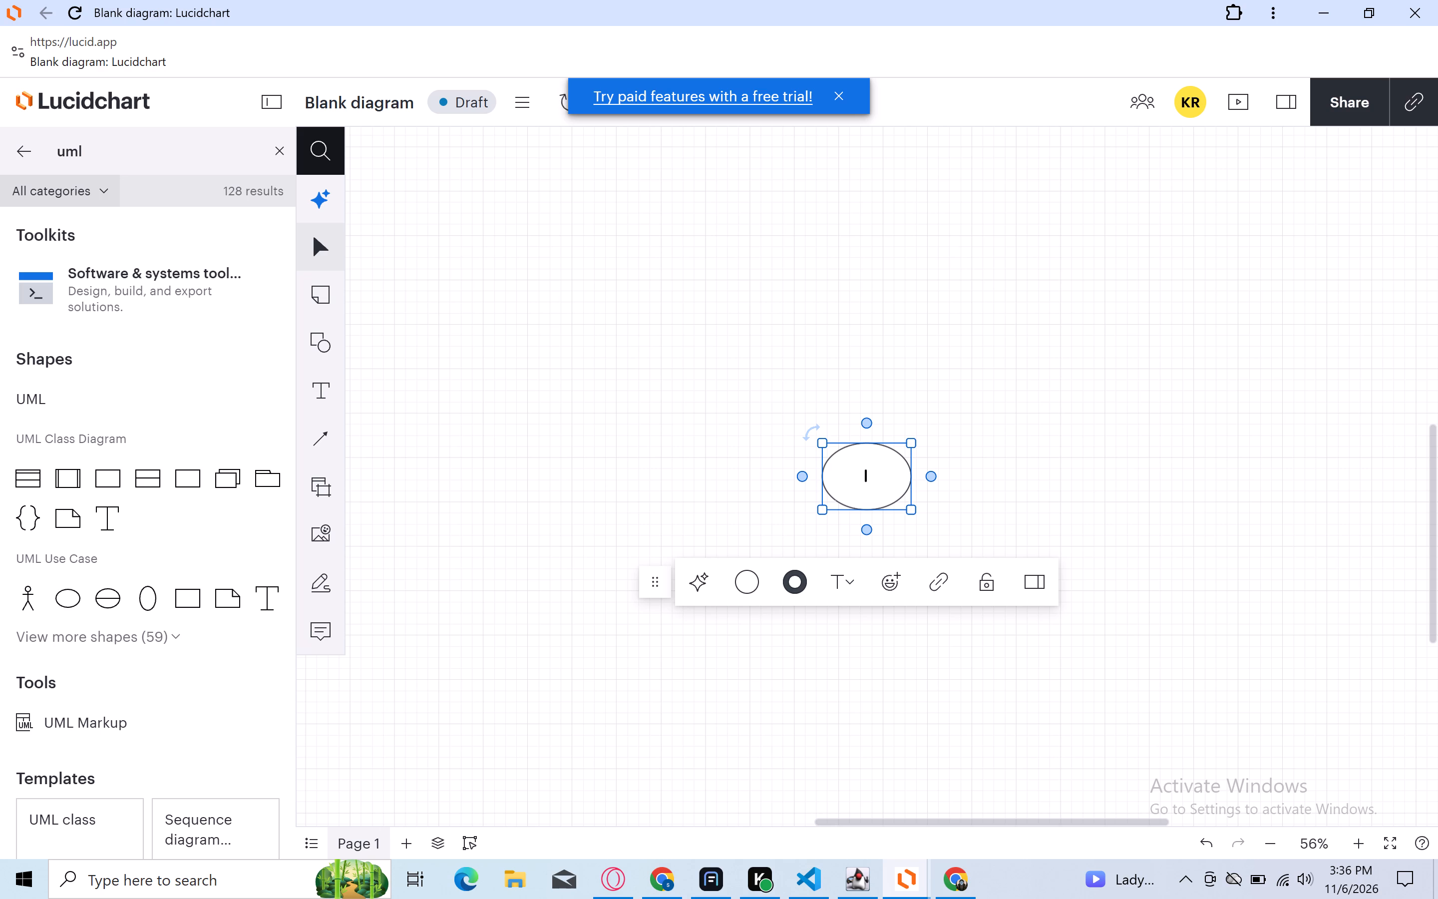
type("Ma")
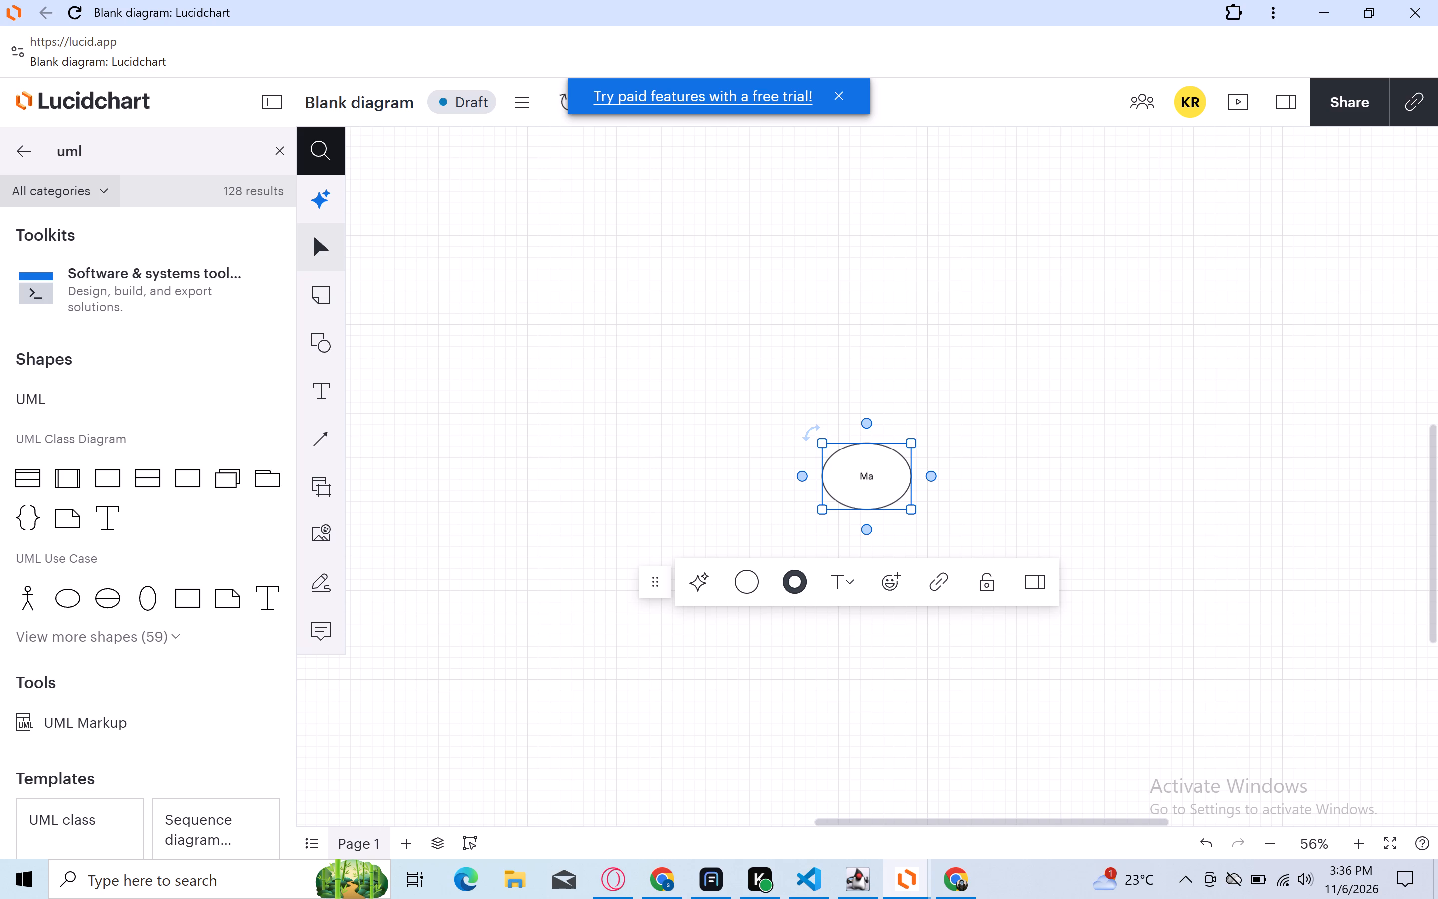
type("ke")
type("pa")
key("y")
type("met")
Add a connected ellipse directly below the Makepaymet use case and label it "visaCard".
left_click(866, 530)
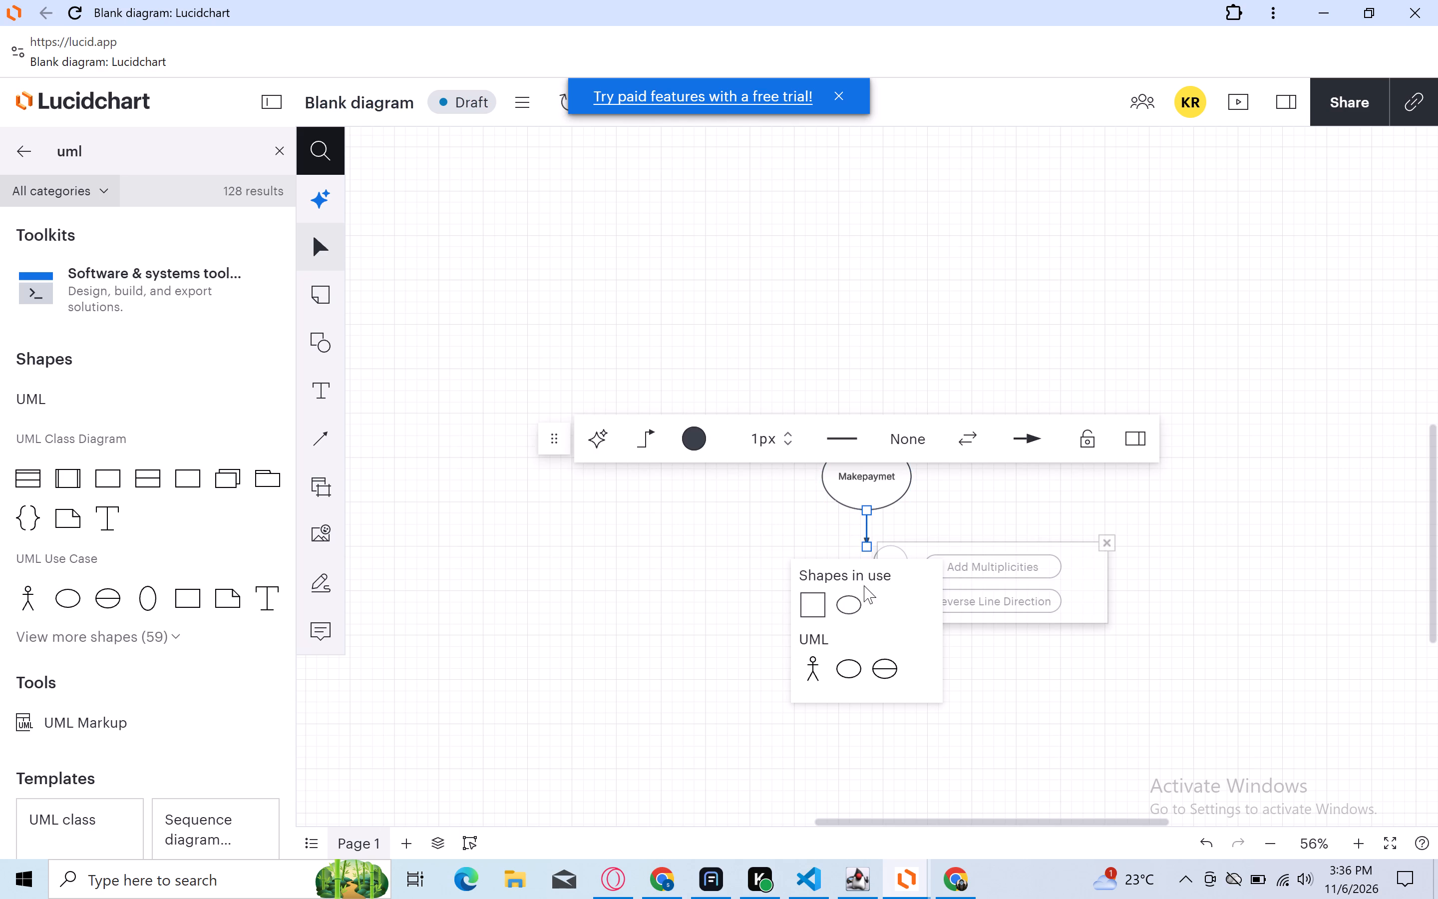
left_click(852, 598)
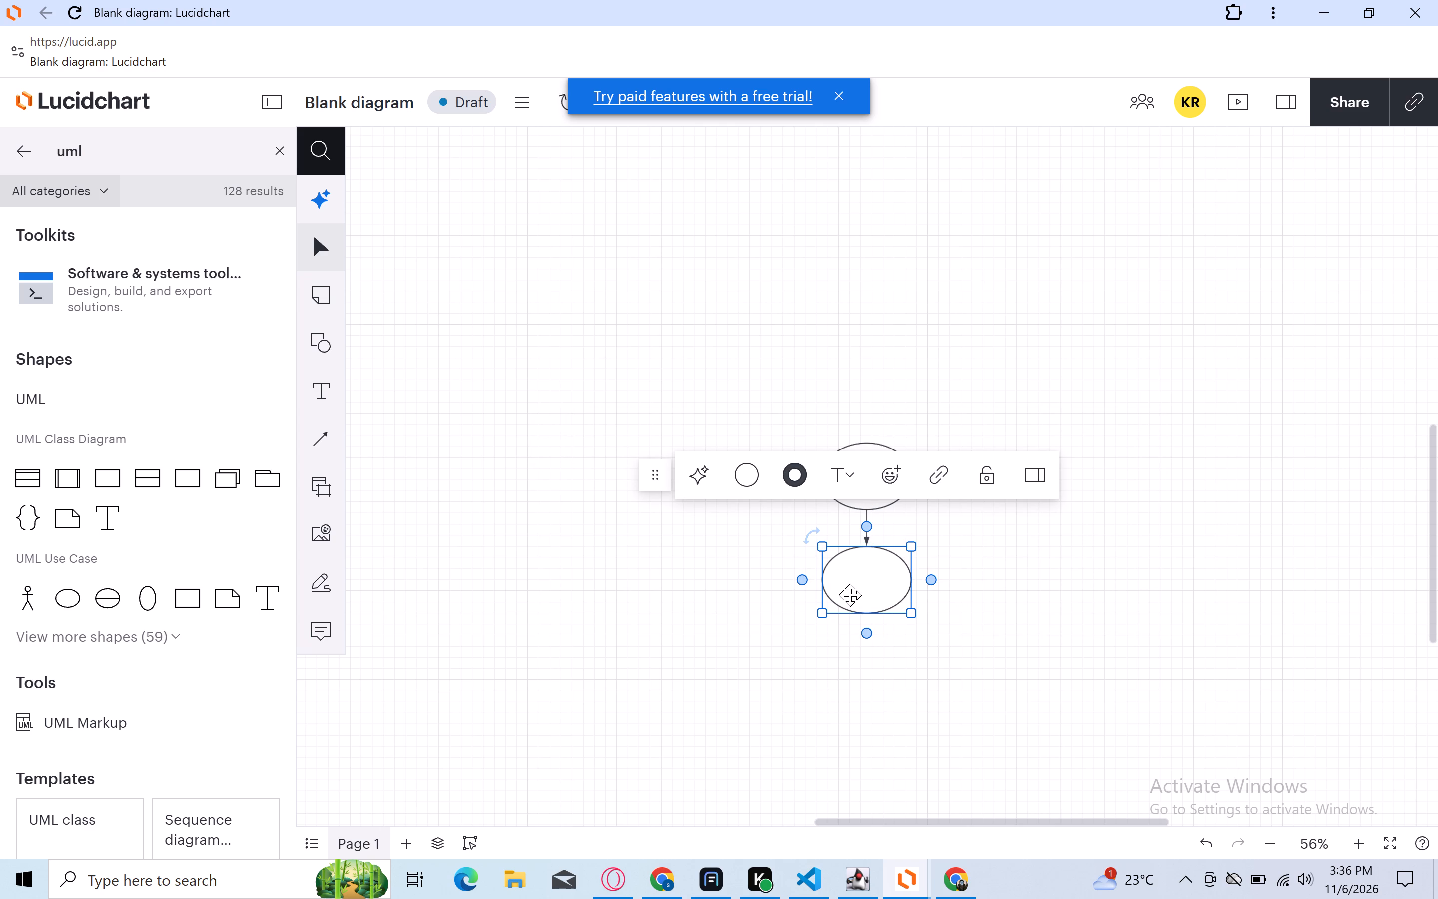
key("v")
key("i")
type("sa")
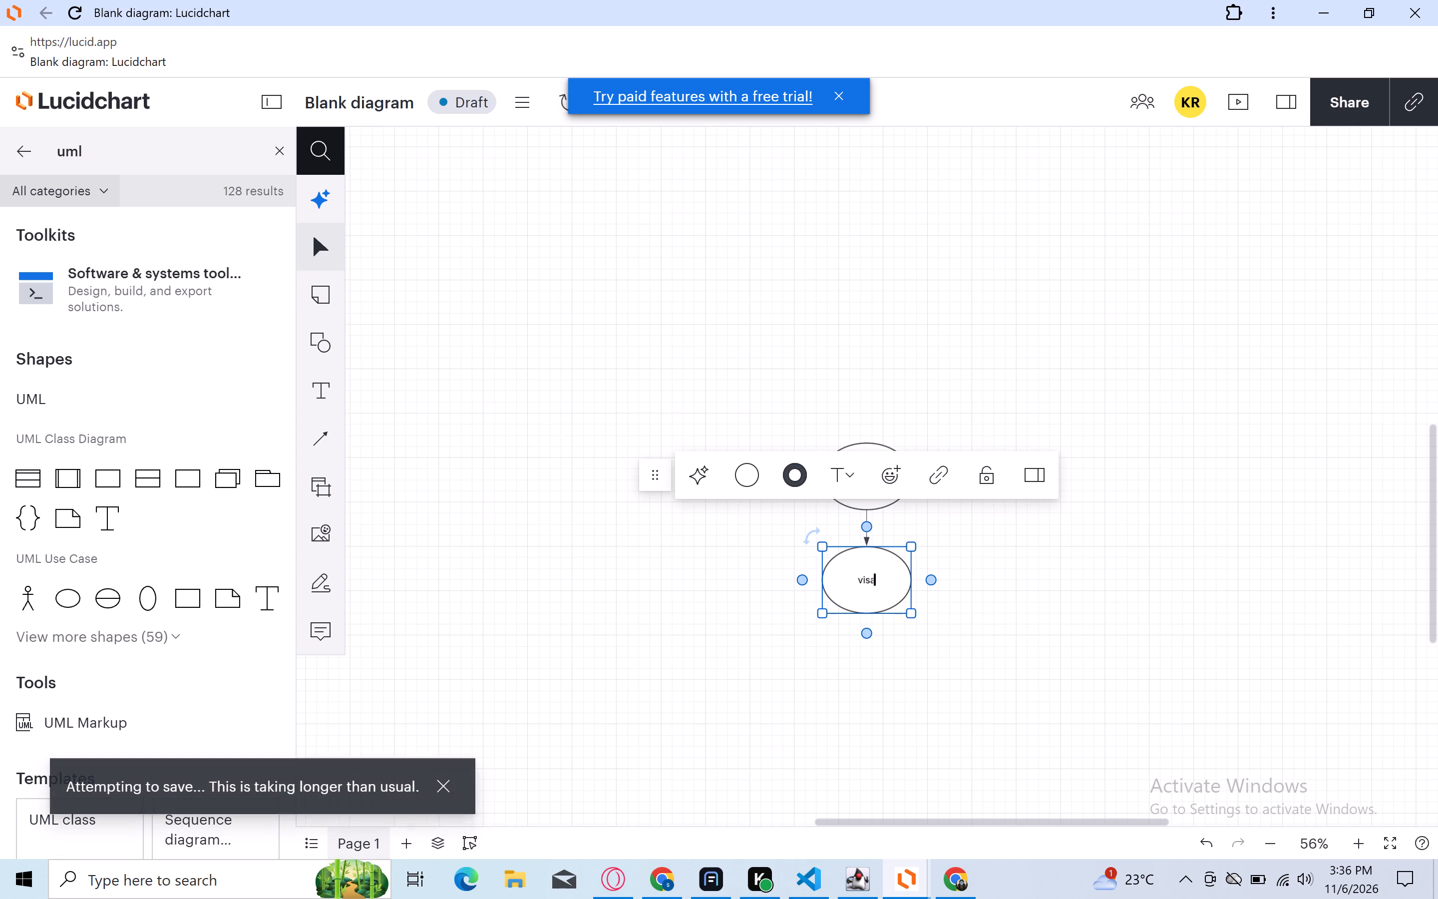
key("shift+b")
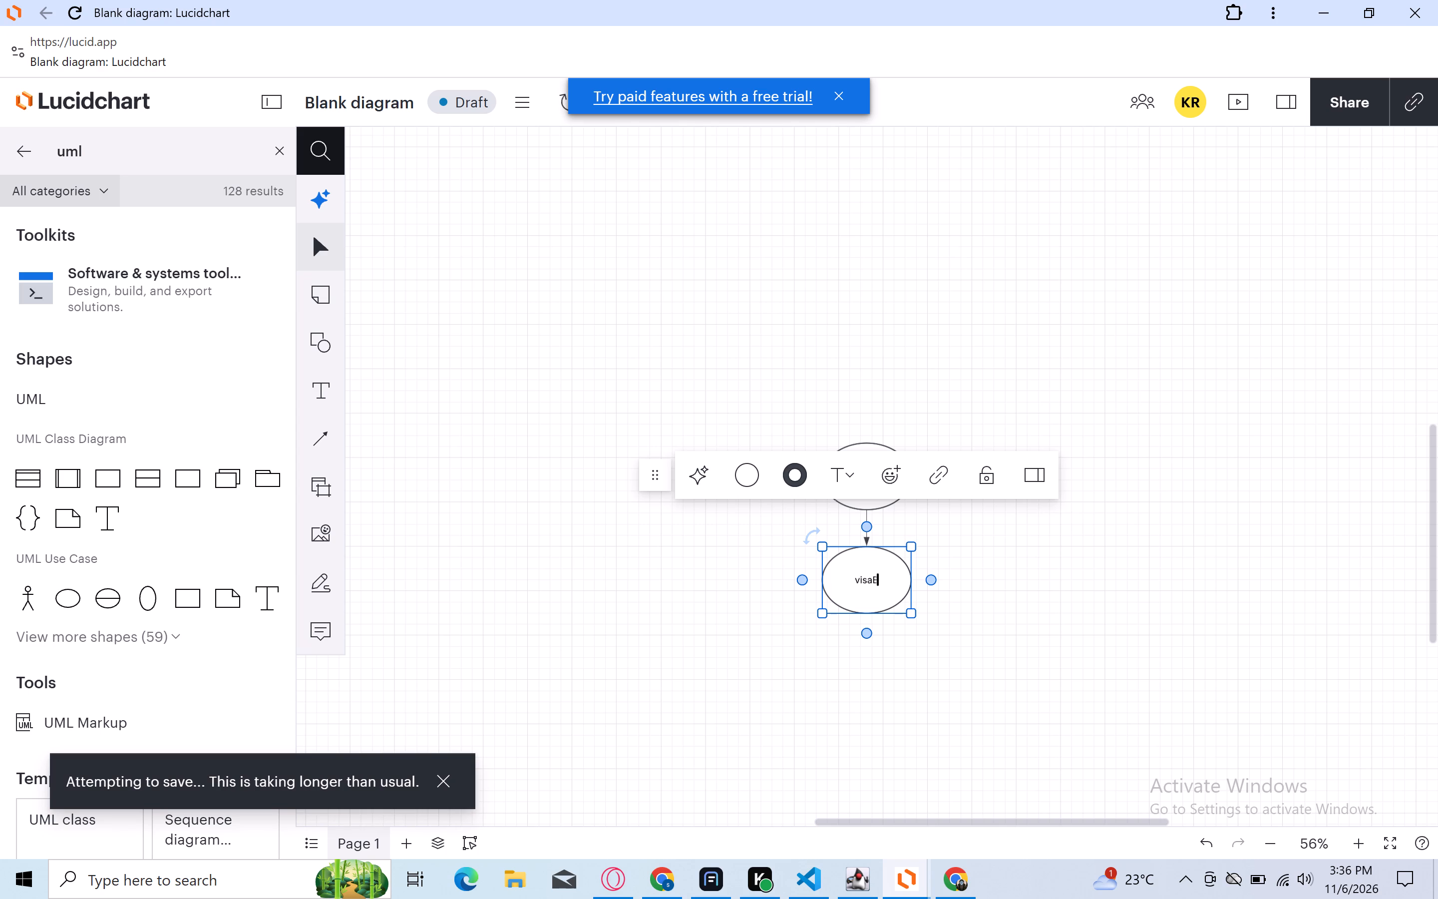
key("BackSpace")
type("XCa")
key("BackSpace")
key("BackSpace")
key("BackSpace")
type("Card")
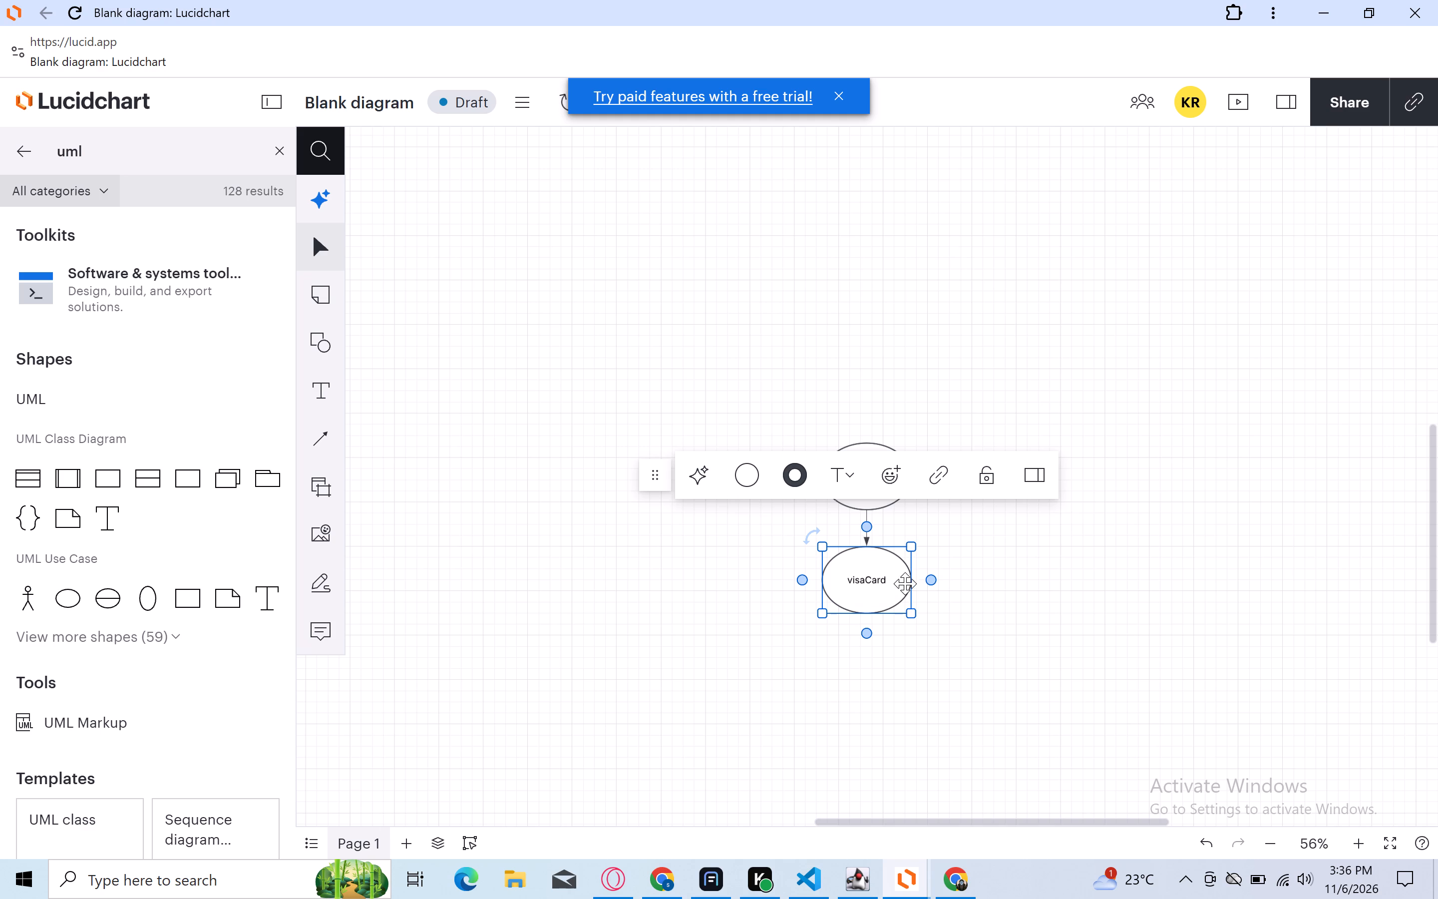
left_click(944, 526)
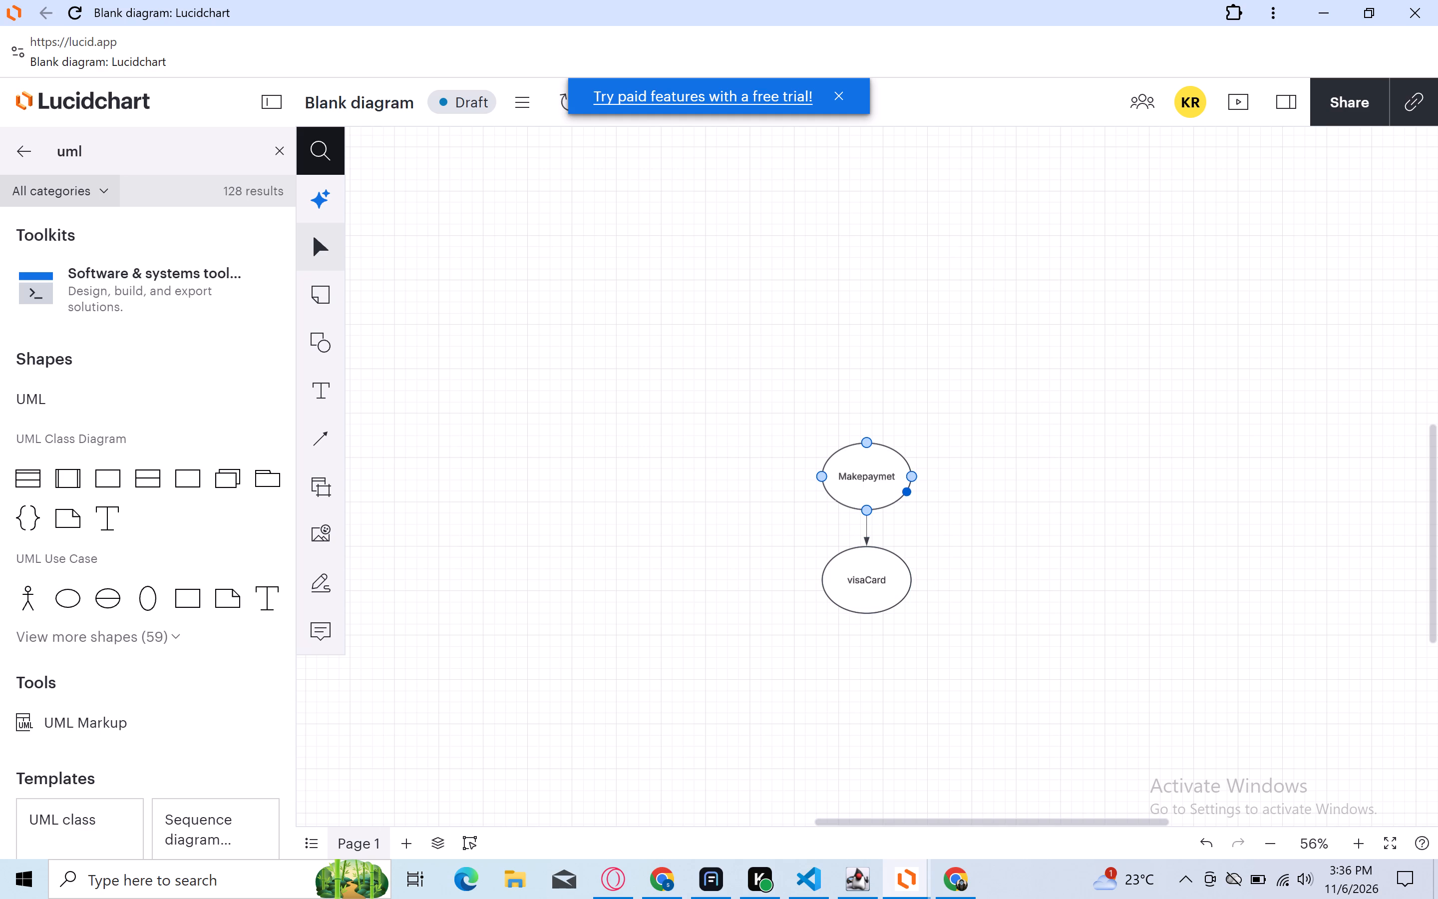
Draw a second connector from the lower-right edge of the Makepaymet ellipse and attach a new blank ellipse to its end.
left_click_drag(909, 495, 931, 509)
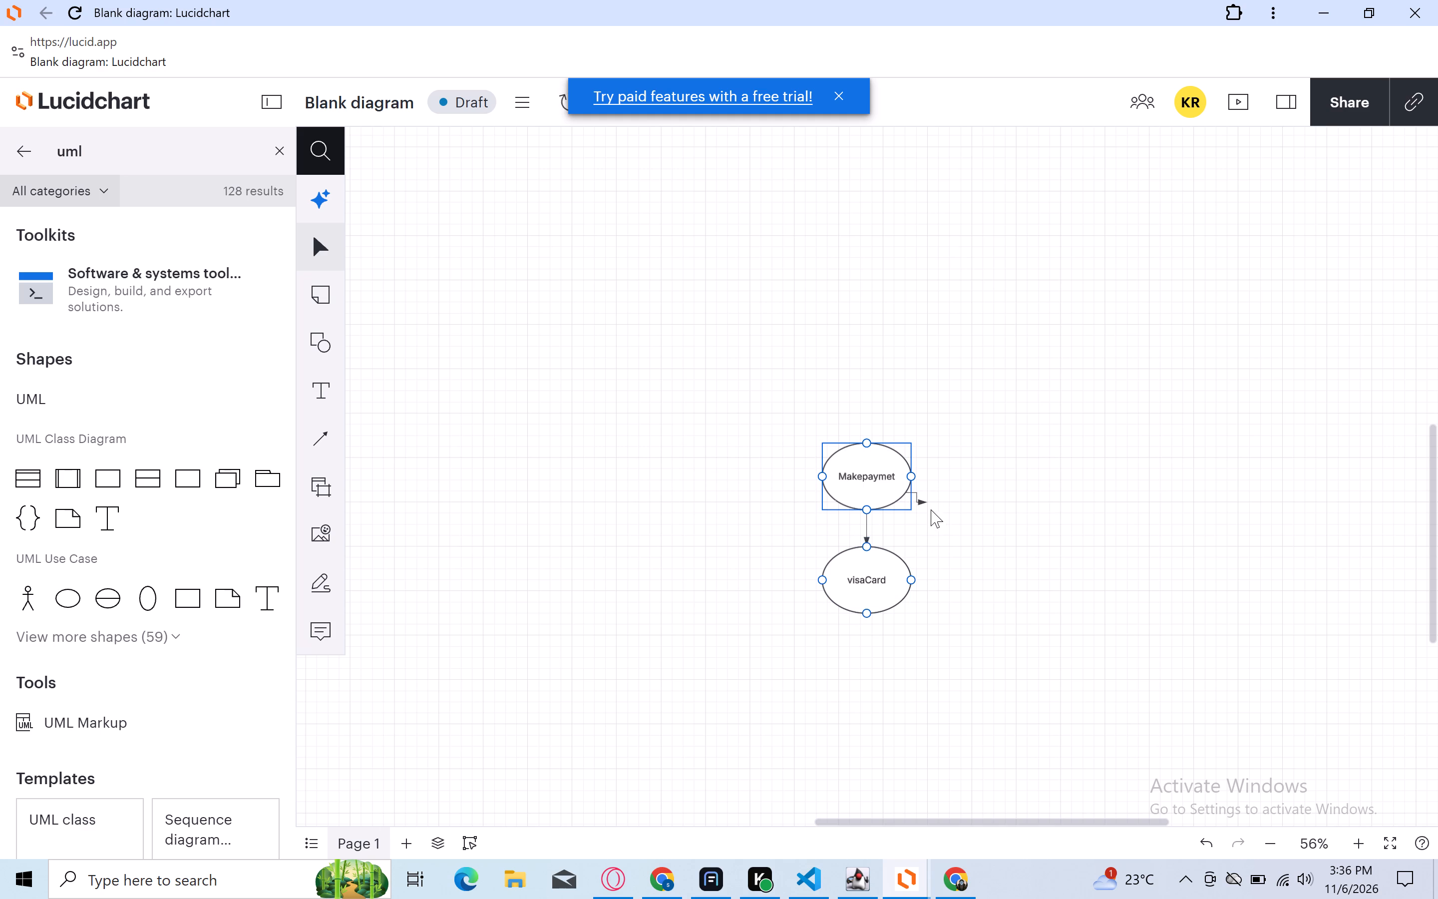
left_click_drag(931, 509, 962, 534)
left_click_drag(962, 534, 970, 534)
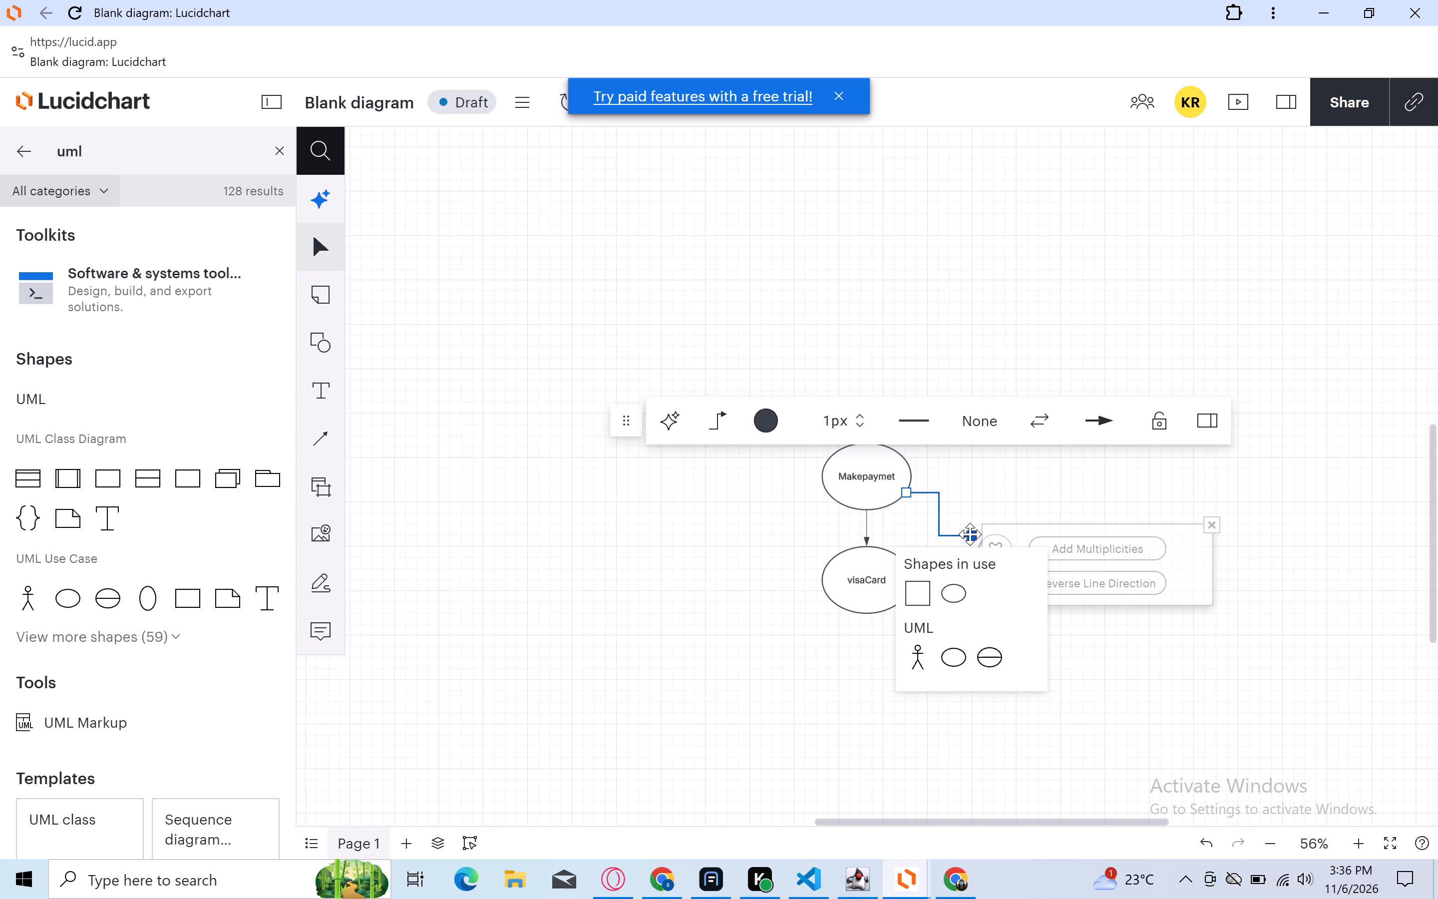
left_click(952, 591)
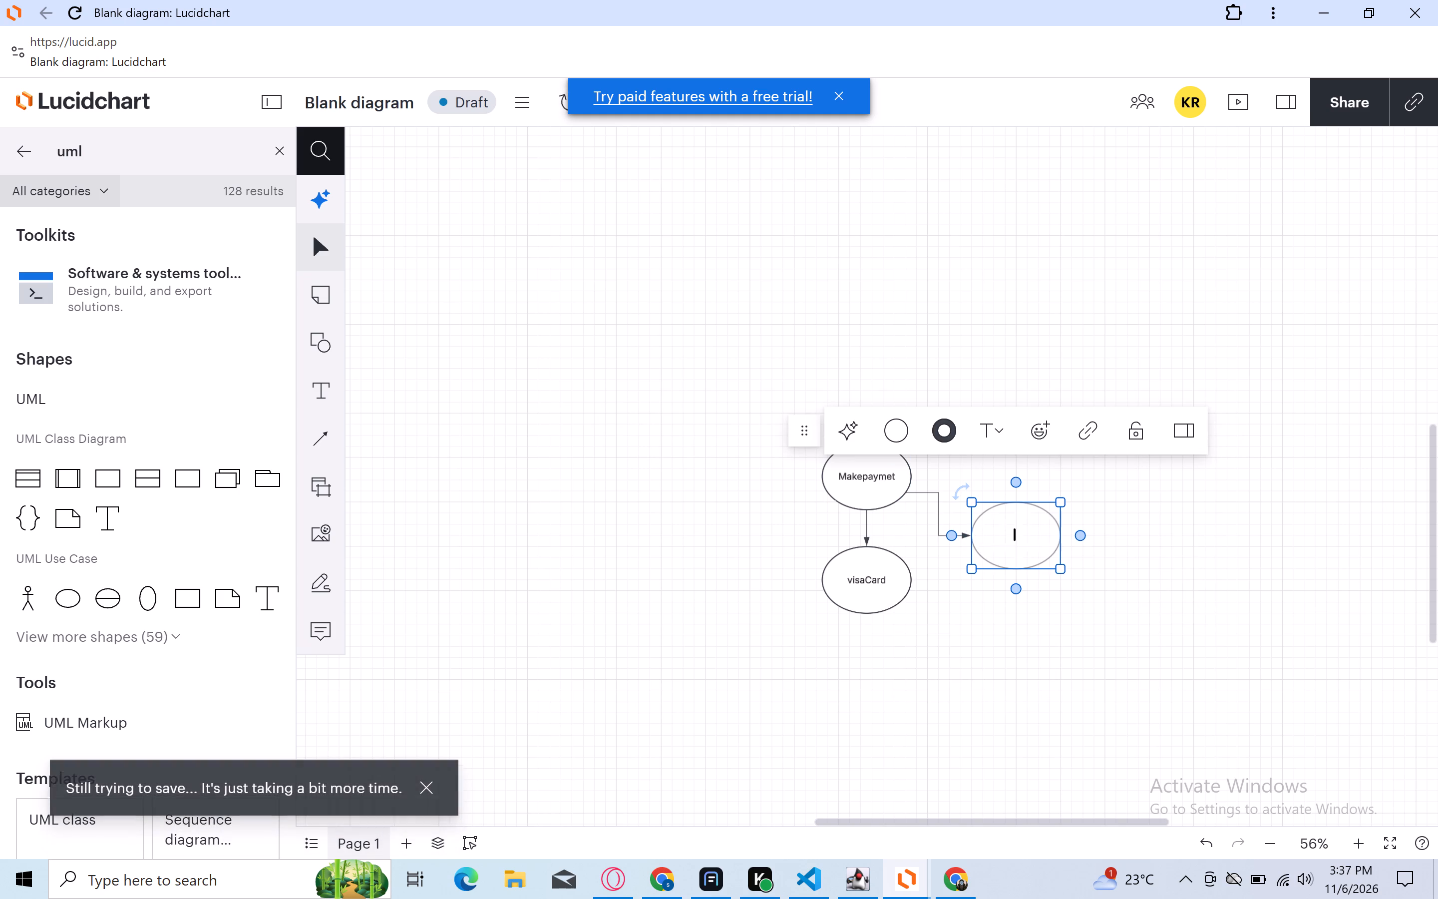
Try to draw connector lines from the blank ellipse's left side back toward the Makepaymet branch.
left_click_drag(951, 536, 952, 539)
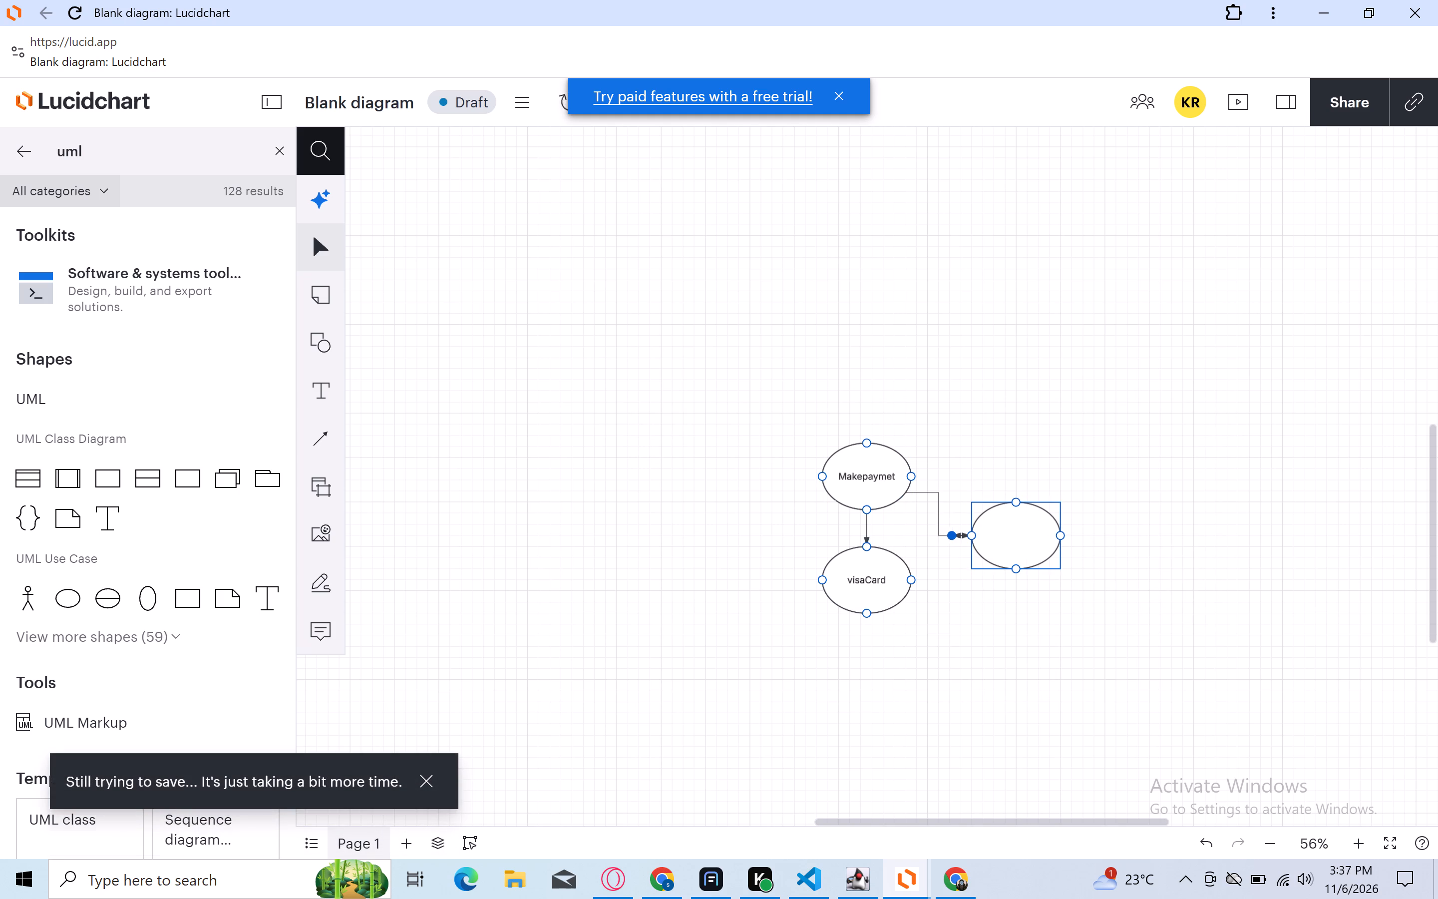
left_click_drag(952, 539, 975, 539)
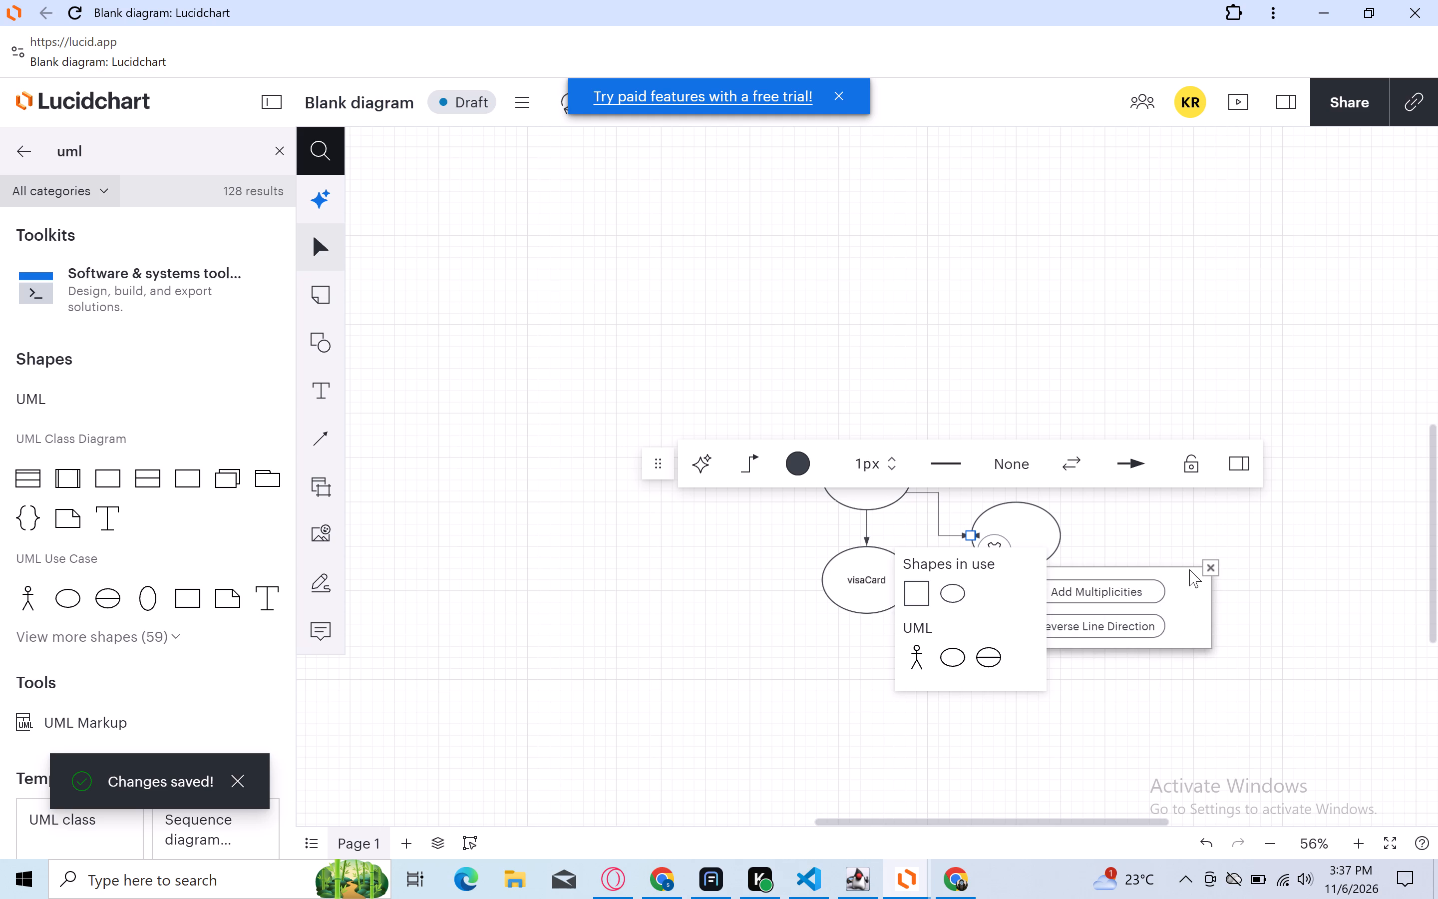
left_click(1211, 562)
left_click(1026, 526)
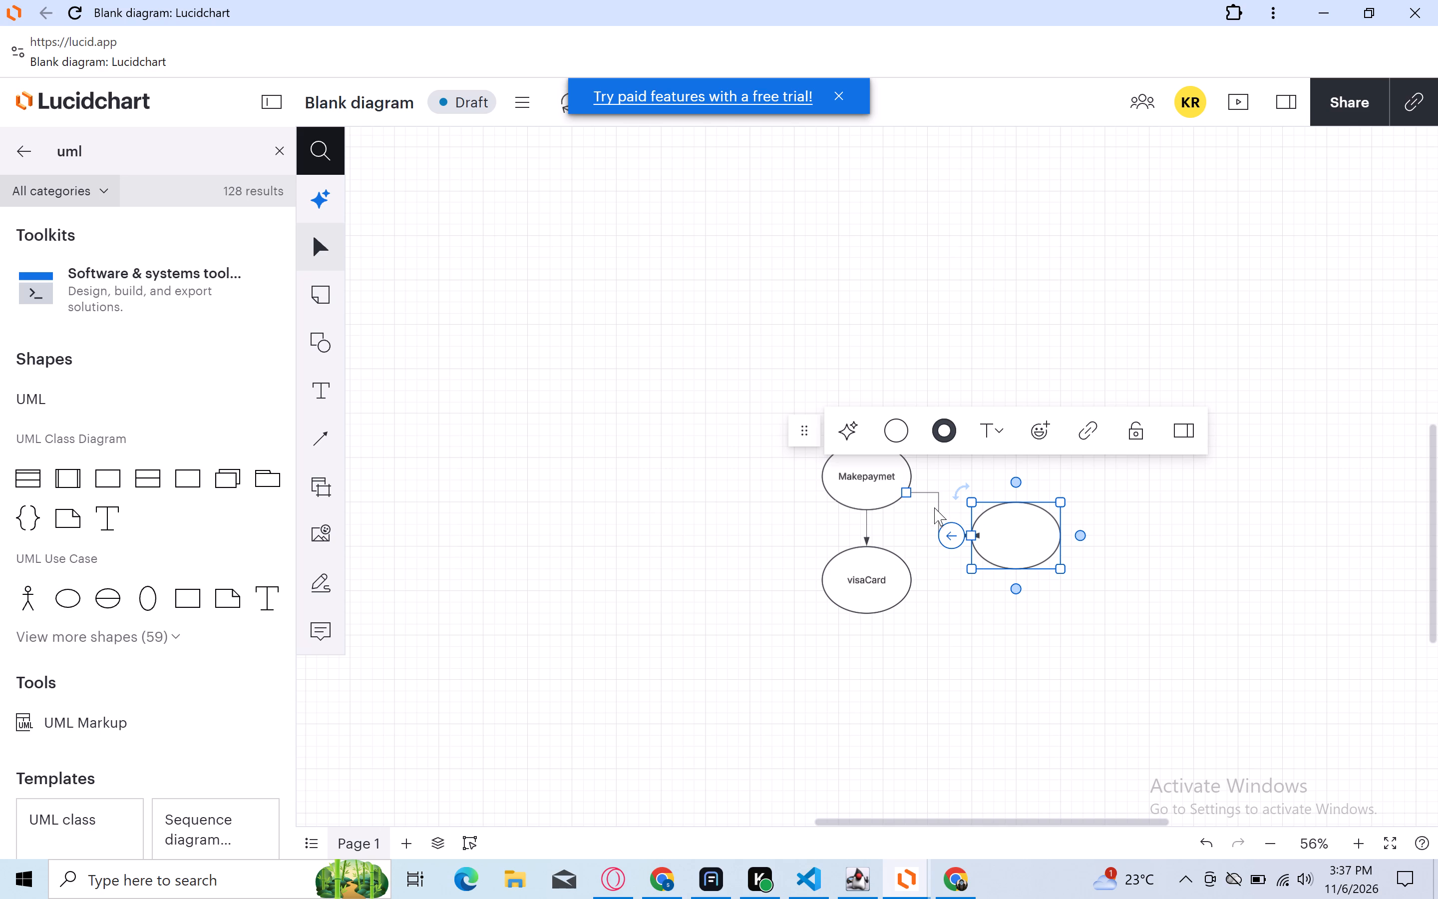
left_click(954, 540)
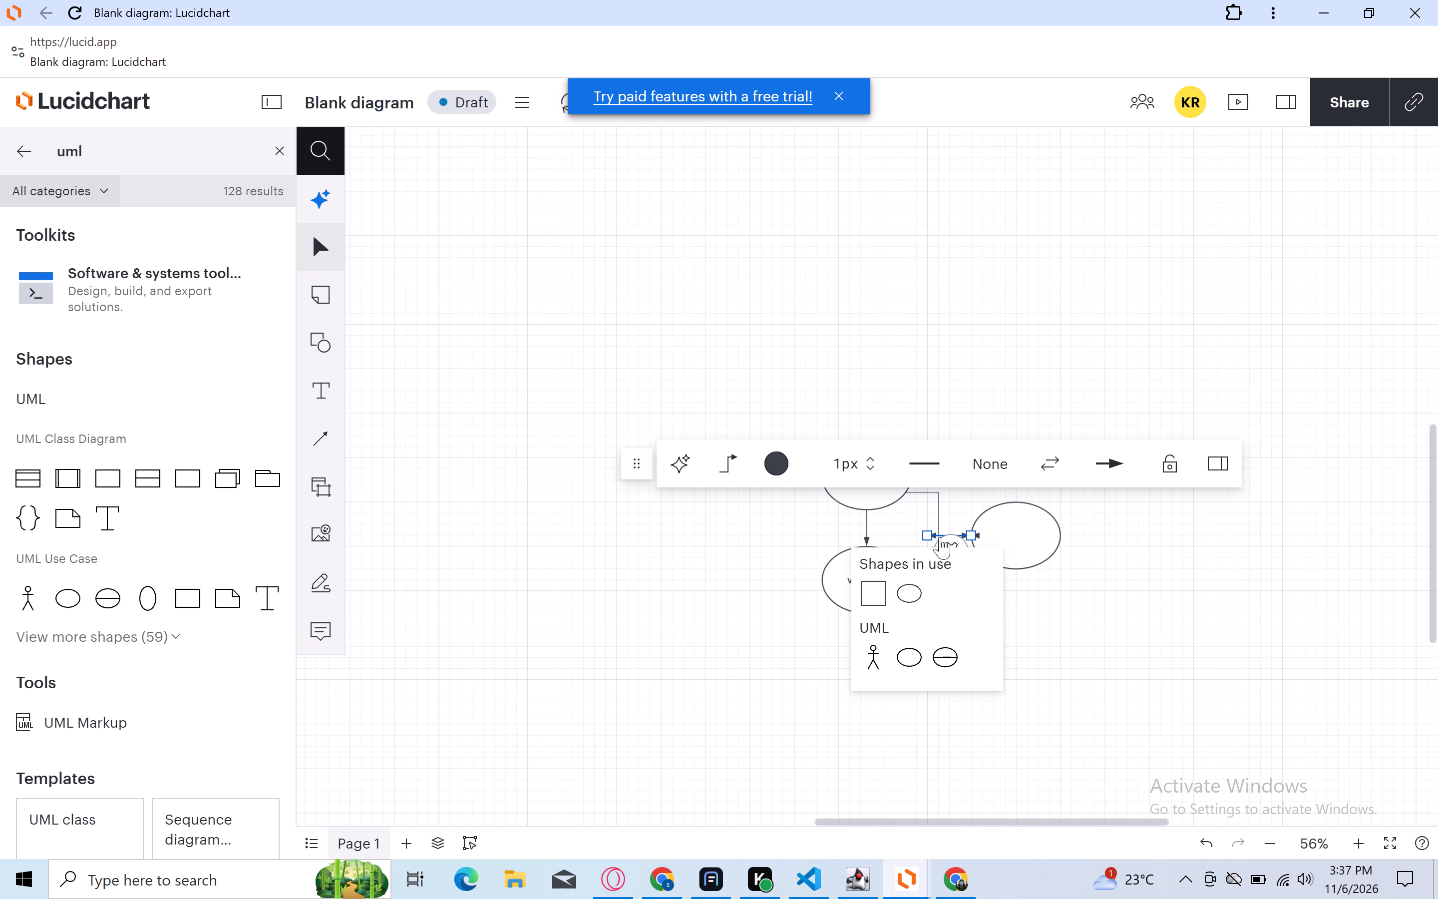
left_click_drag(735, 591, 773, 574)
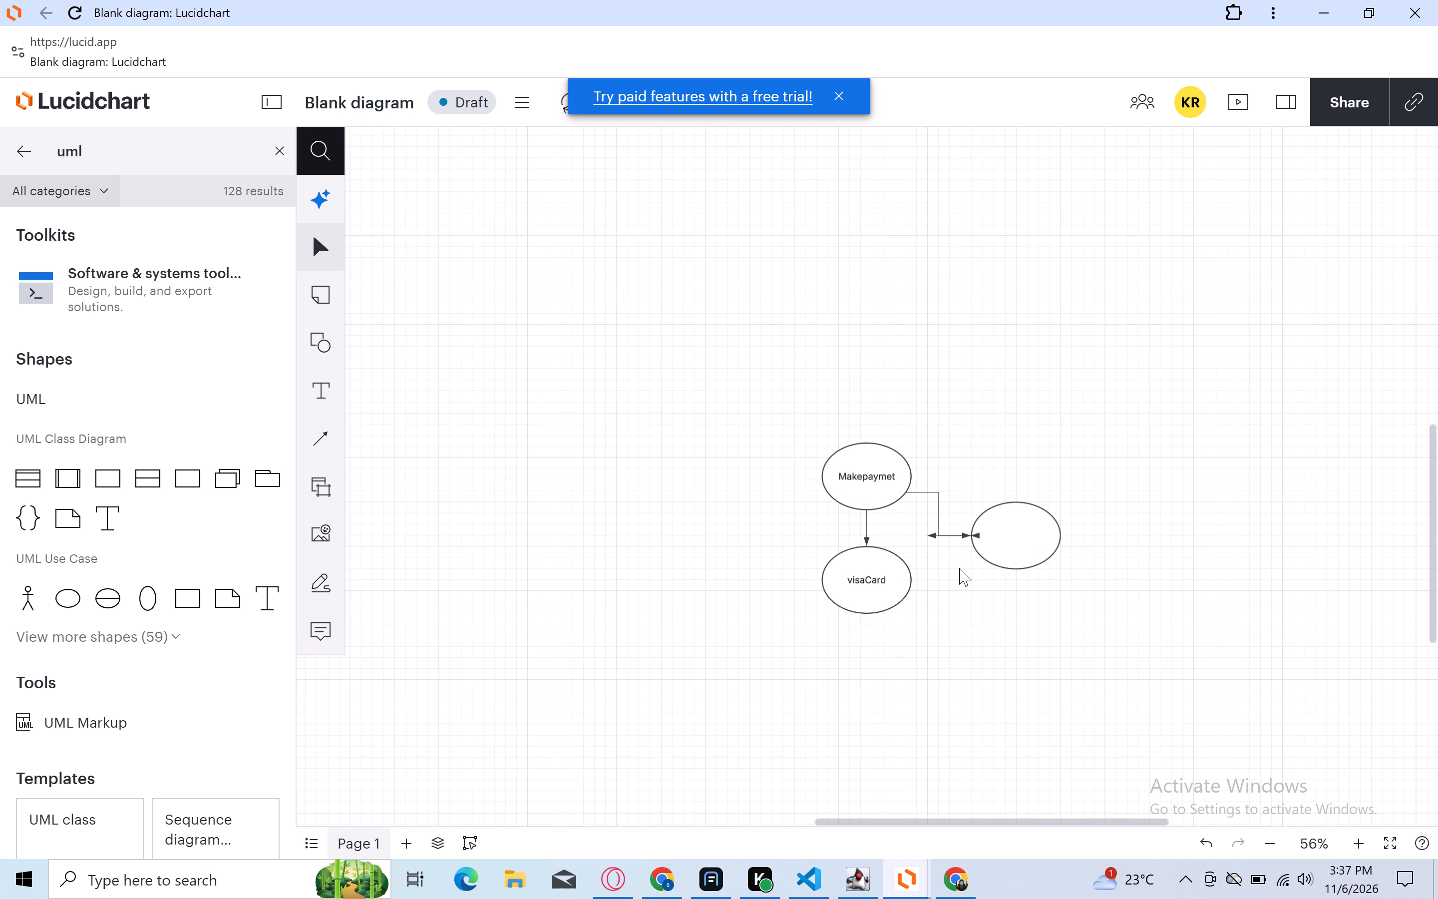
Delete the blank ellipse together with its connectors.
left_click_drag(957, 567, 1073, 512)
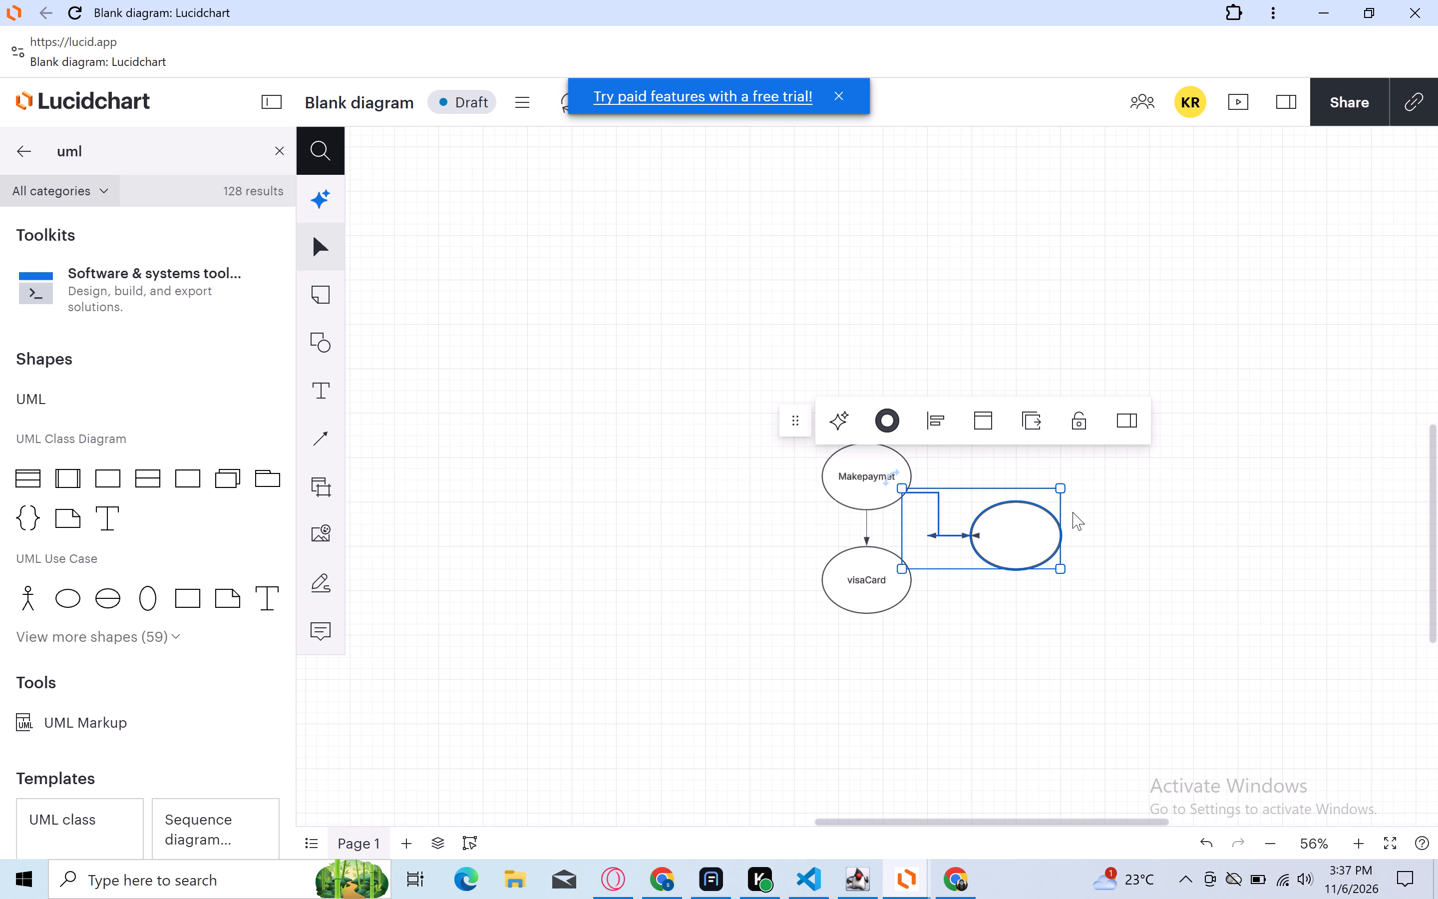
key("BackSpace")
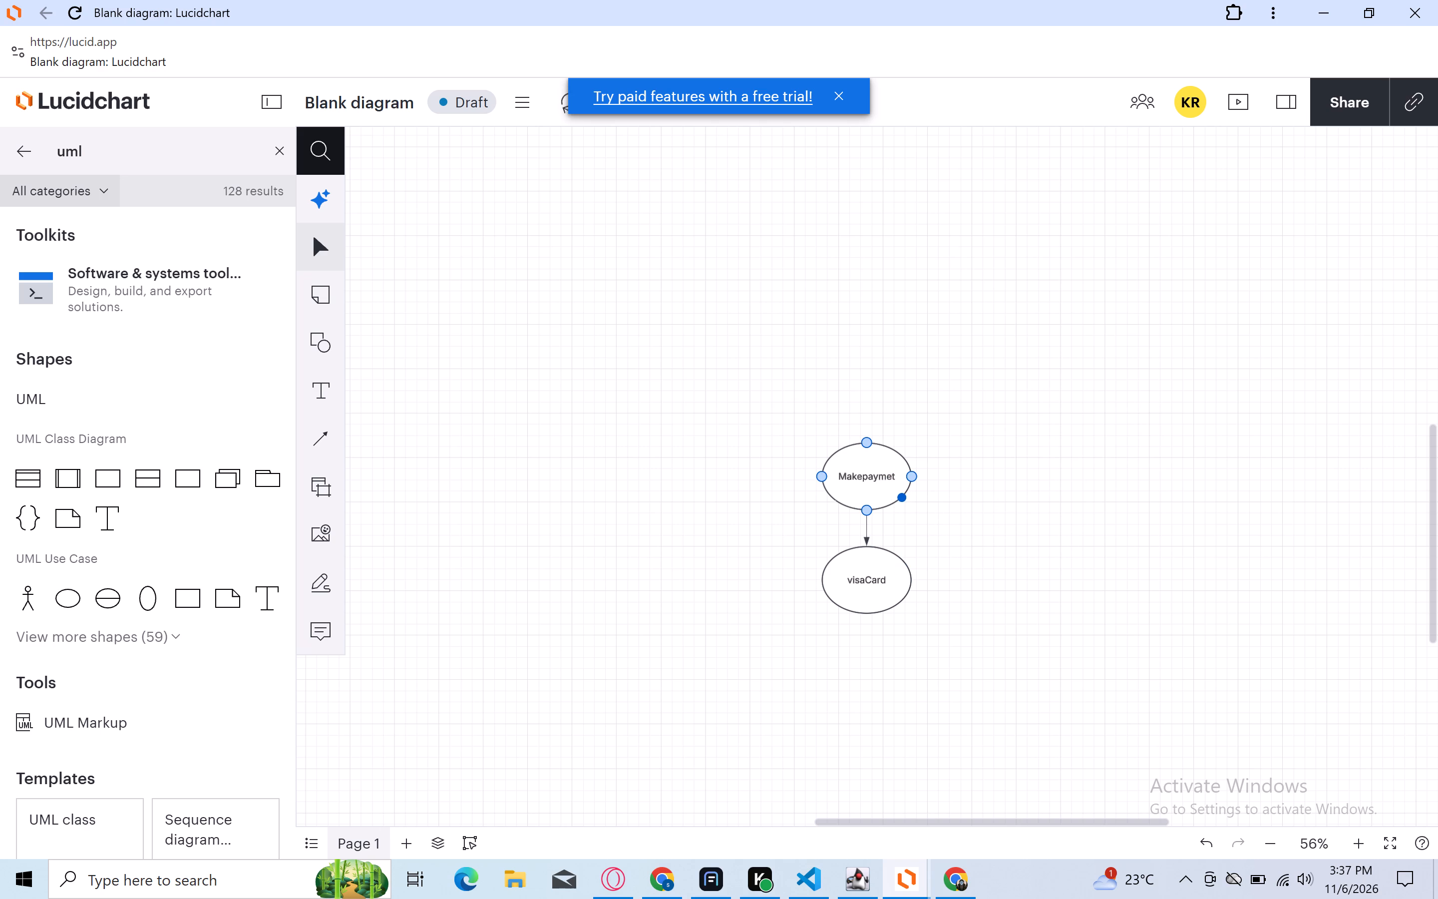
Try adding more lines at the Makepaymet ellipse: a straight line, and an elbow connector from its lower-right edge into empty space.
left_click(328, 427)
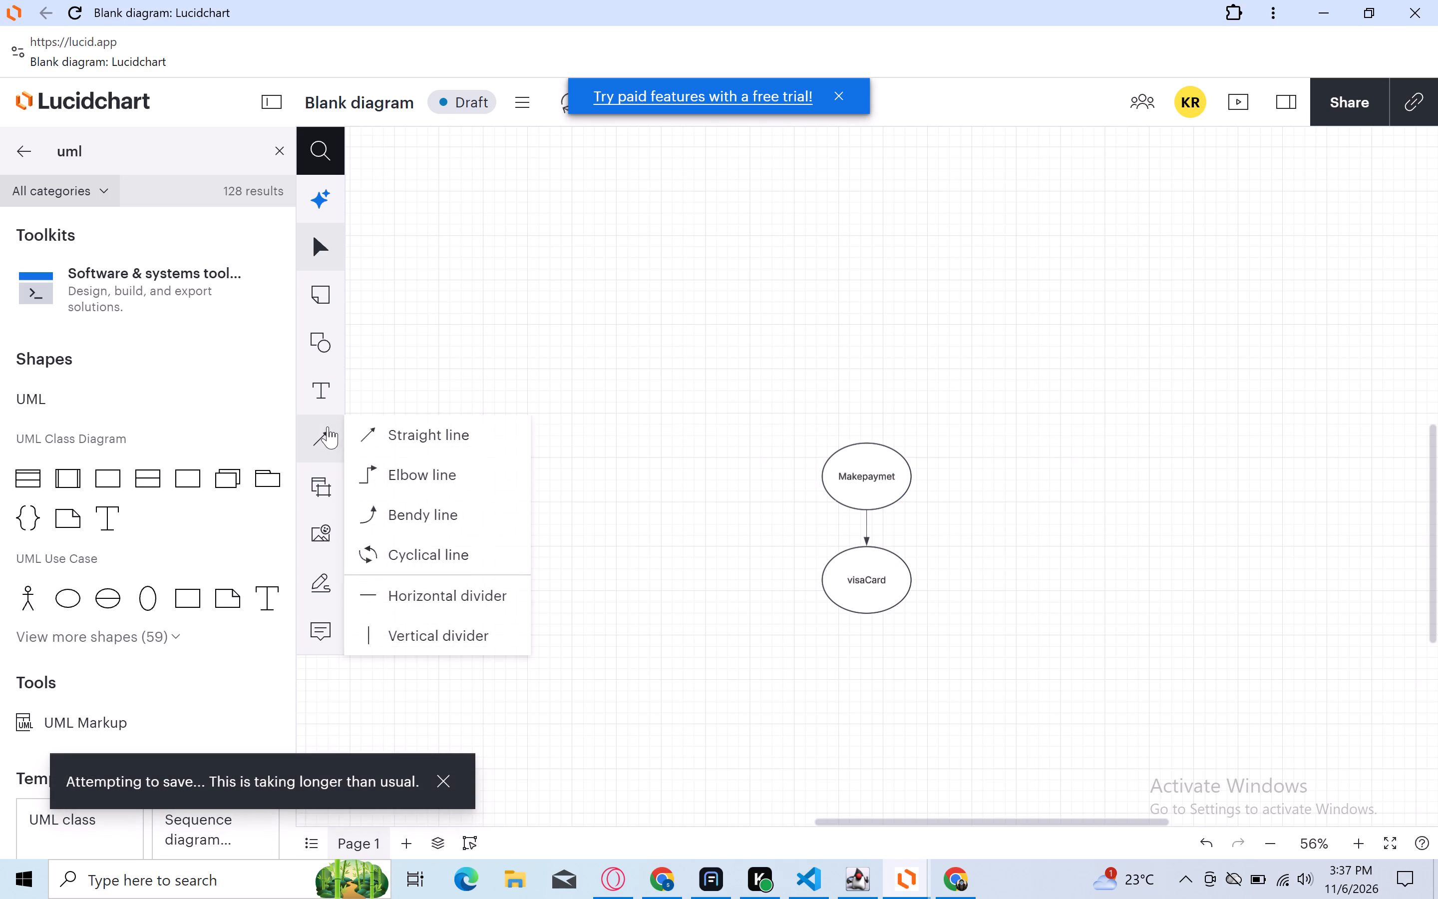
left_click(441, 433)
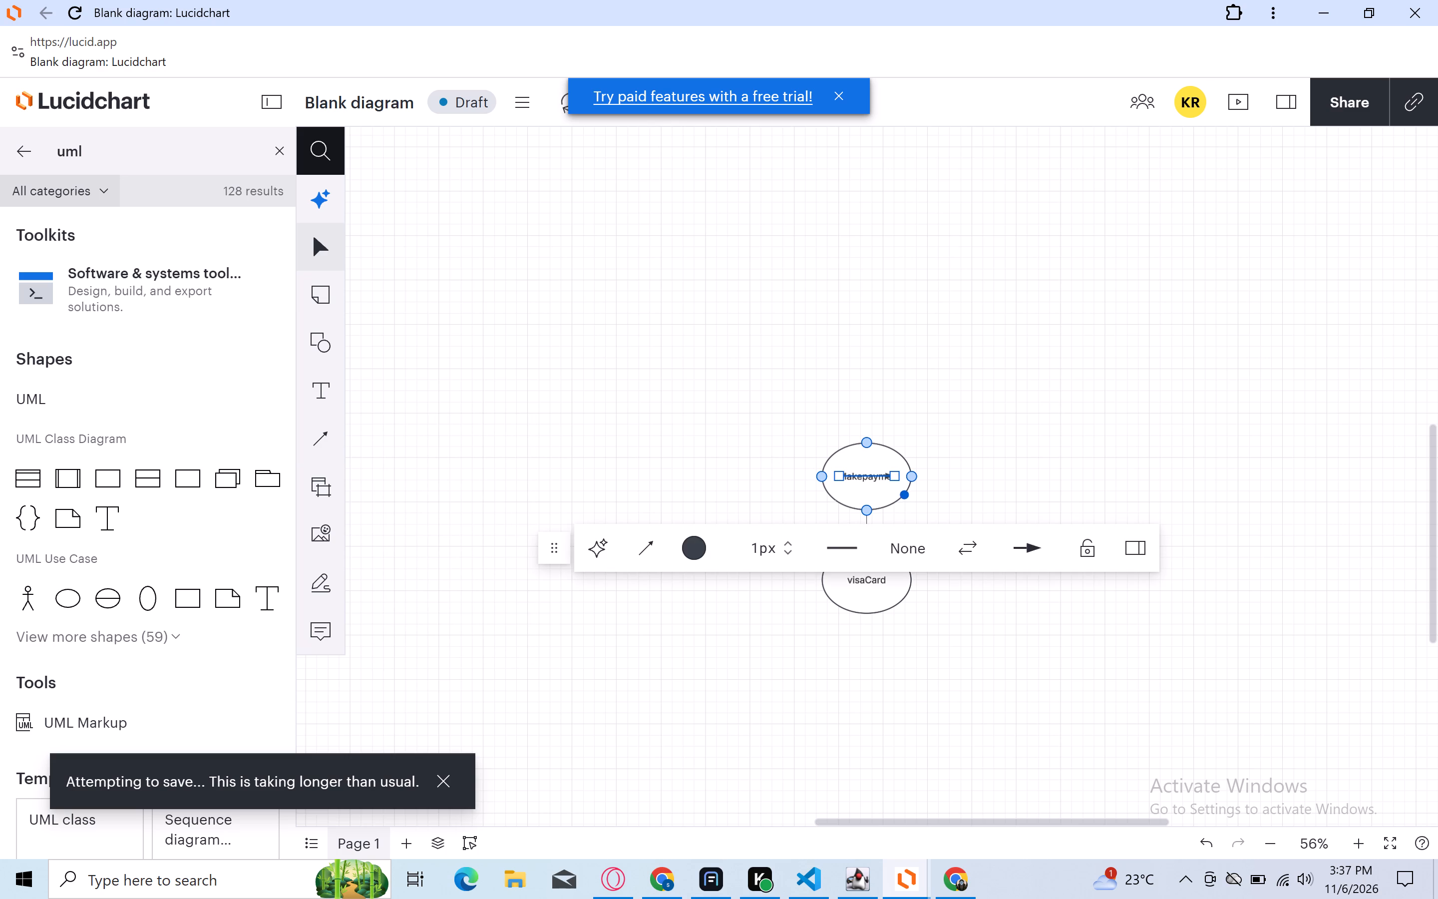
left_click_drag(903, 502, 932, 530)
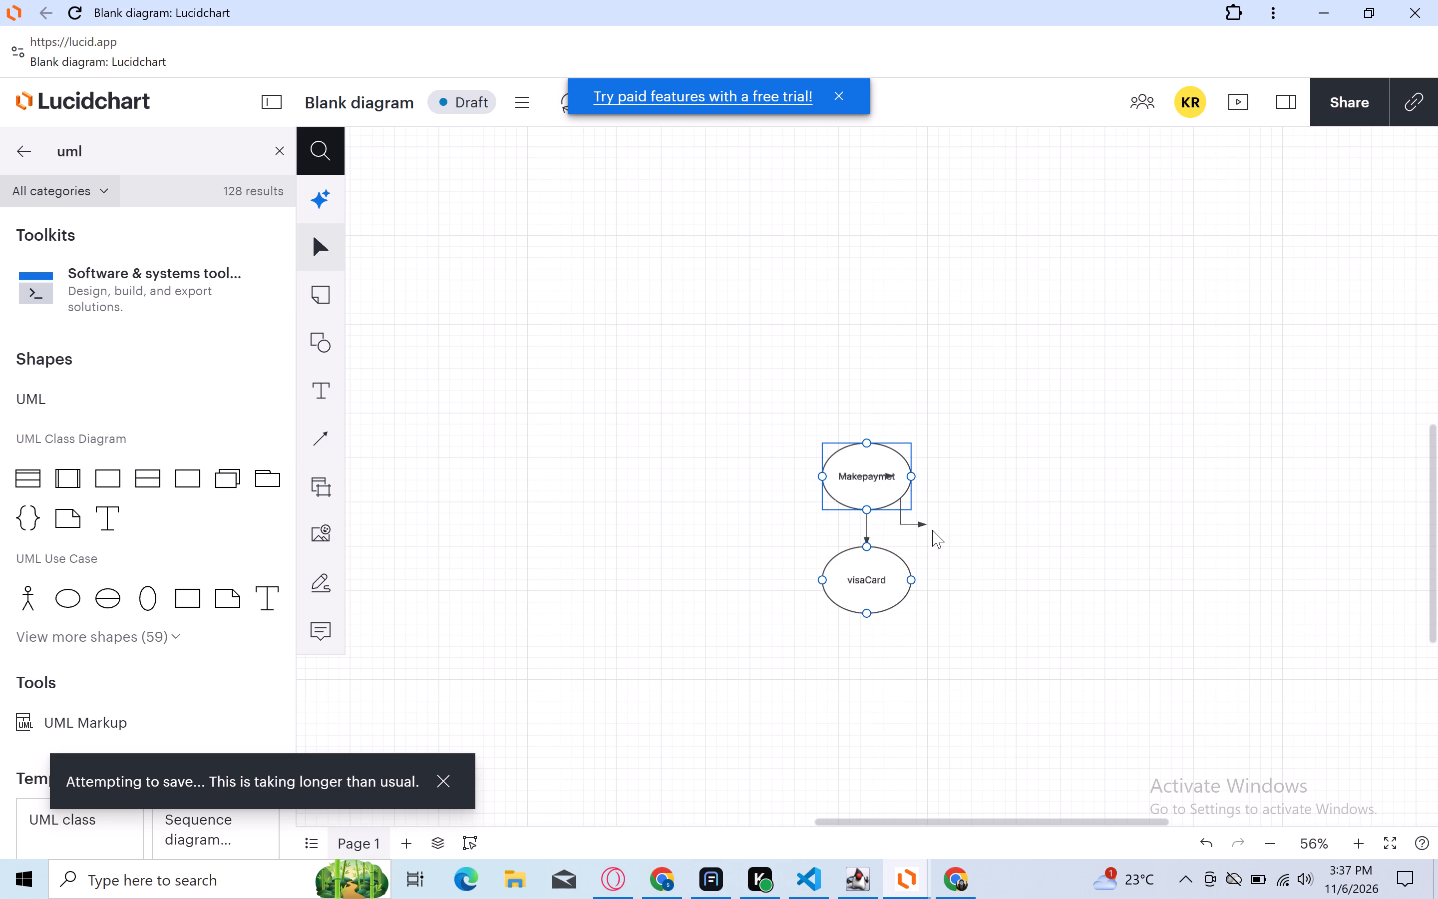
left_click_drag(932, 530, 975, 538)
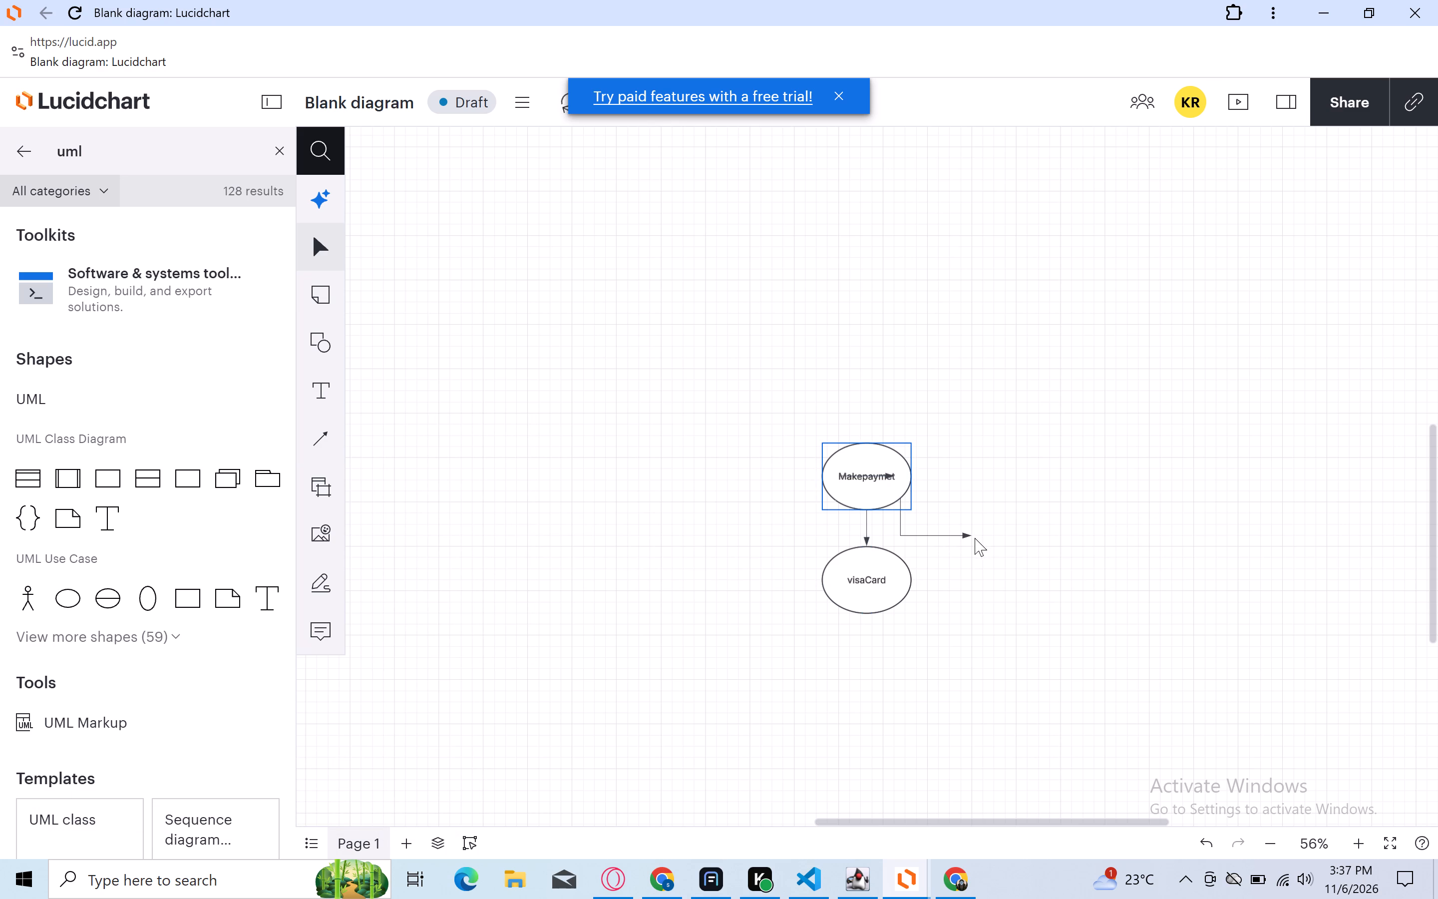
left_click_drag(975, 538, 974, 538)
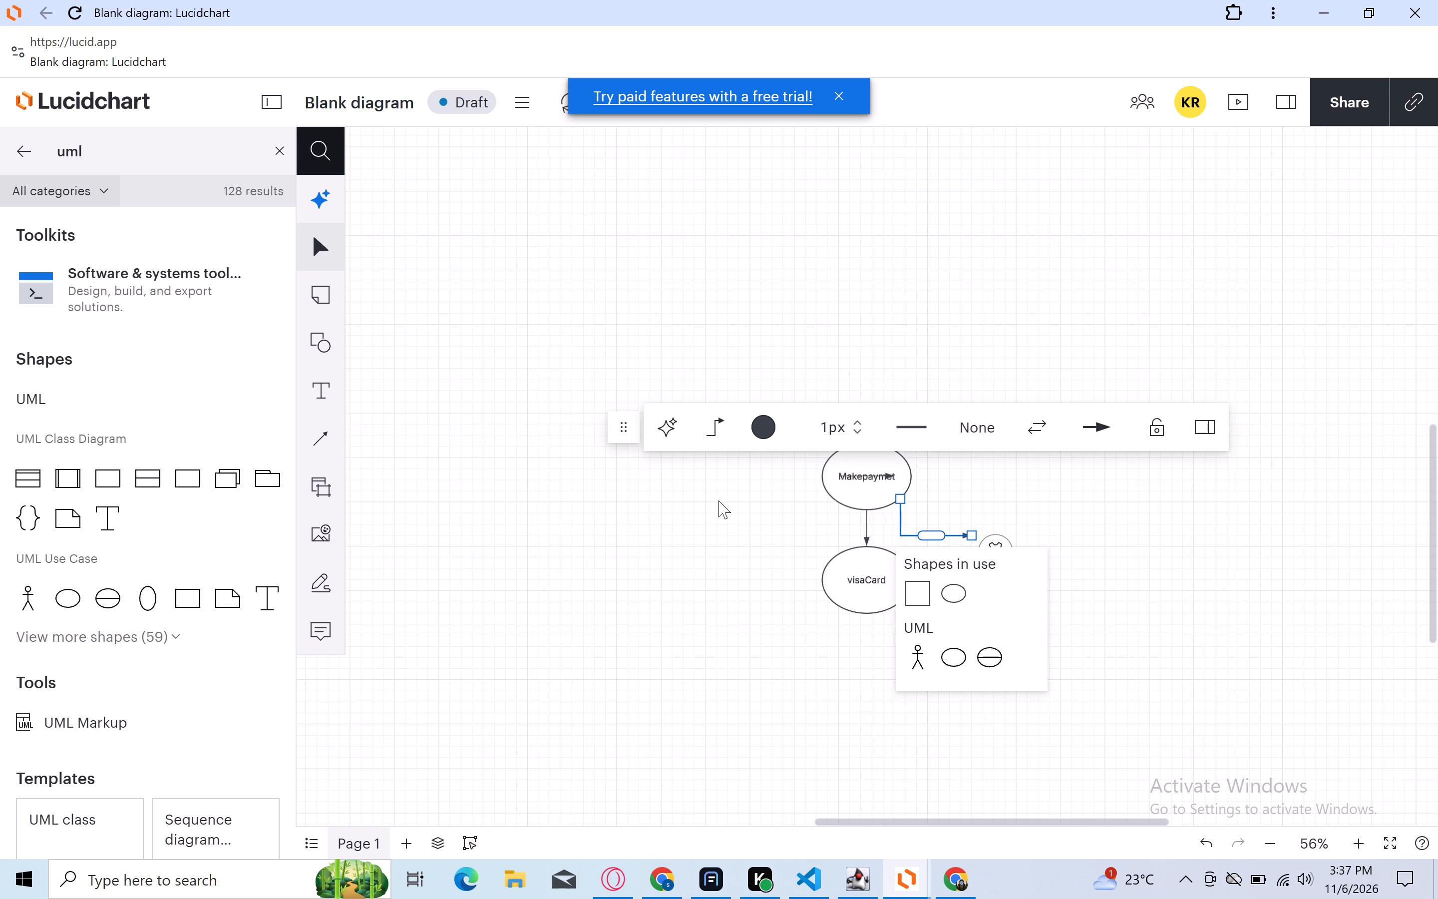
Clear the canvas by deleting the visaCard and Makepaymet ellipses together with all their lines.
left_click_drag(782, 515, 998, 567)
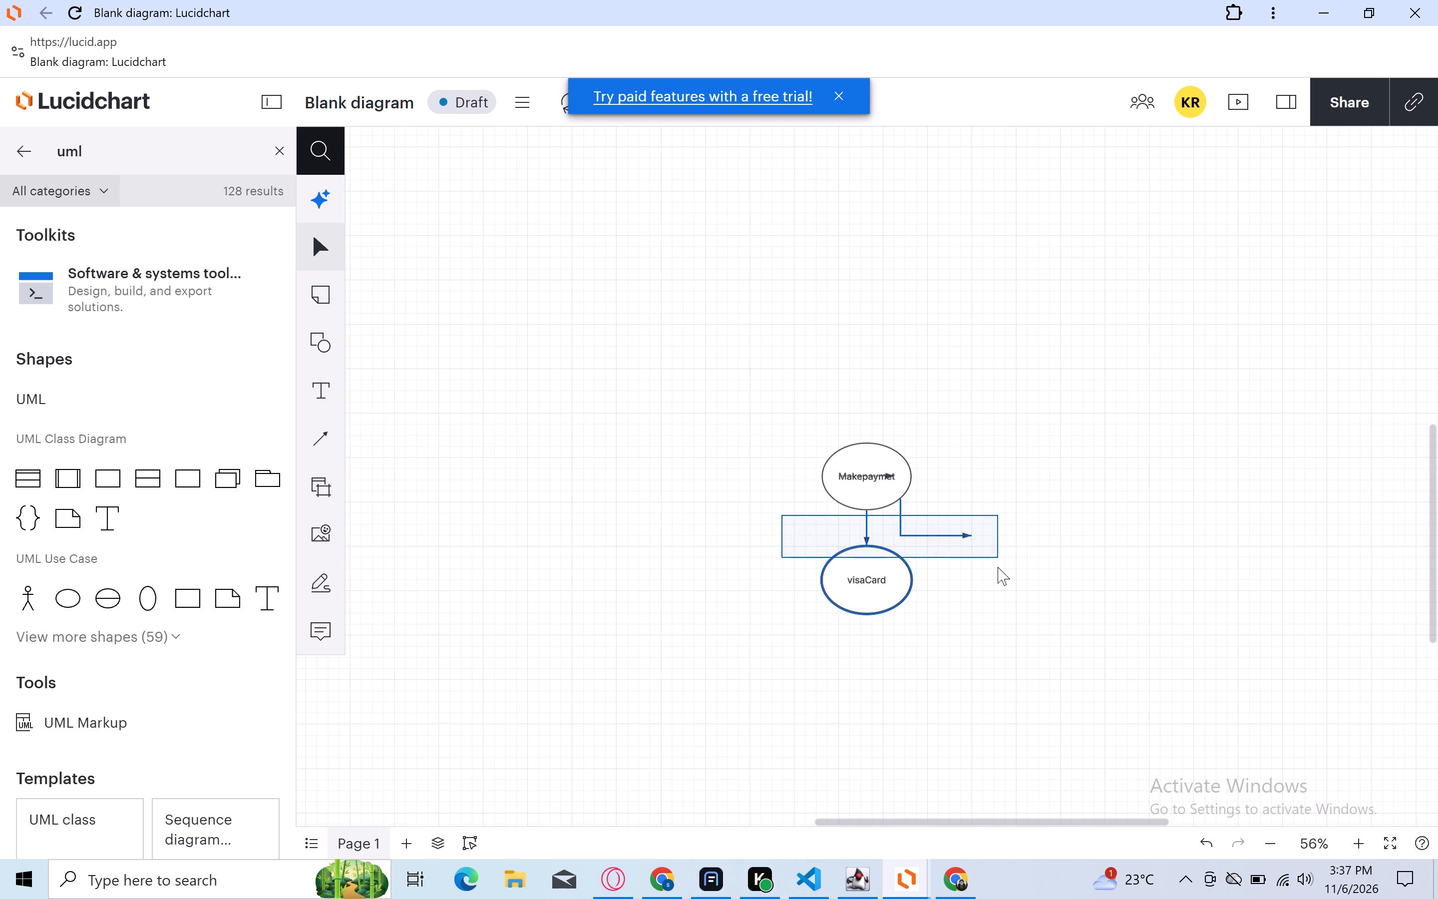
left_click_drag(998, 567, 998, 568)
key("BackSpace")
left_click_drag(882, 508, 874, 483)
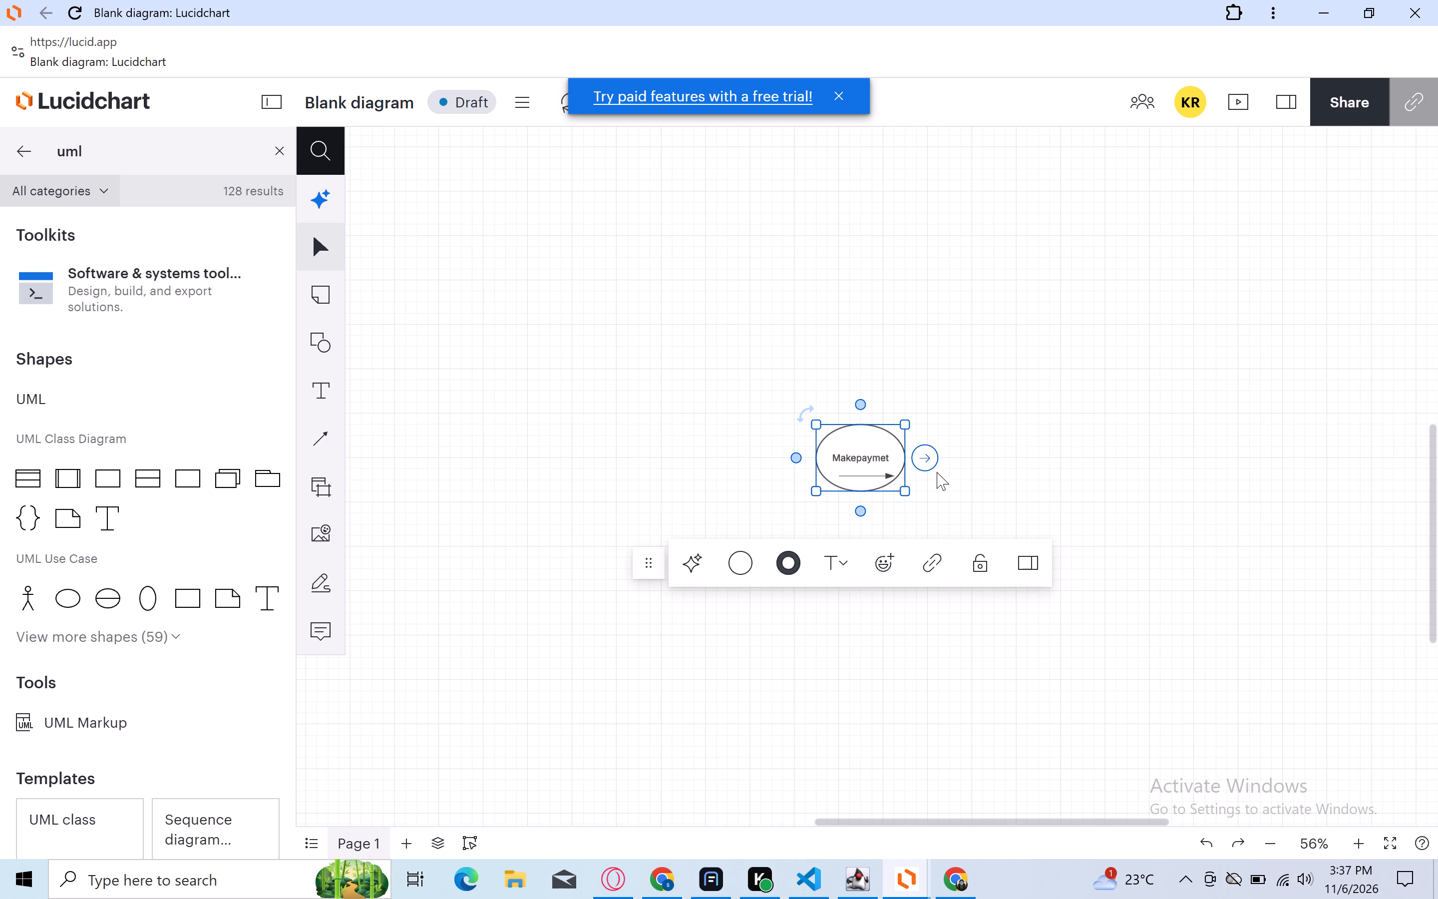
left_click_drag(942, 476, 785, 411)
key("BackSpace")
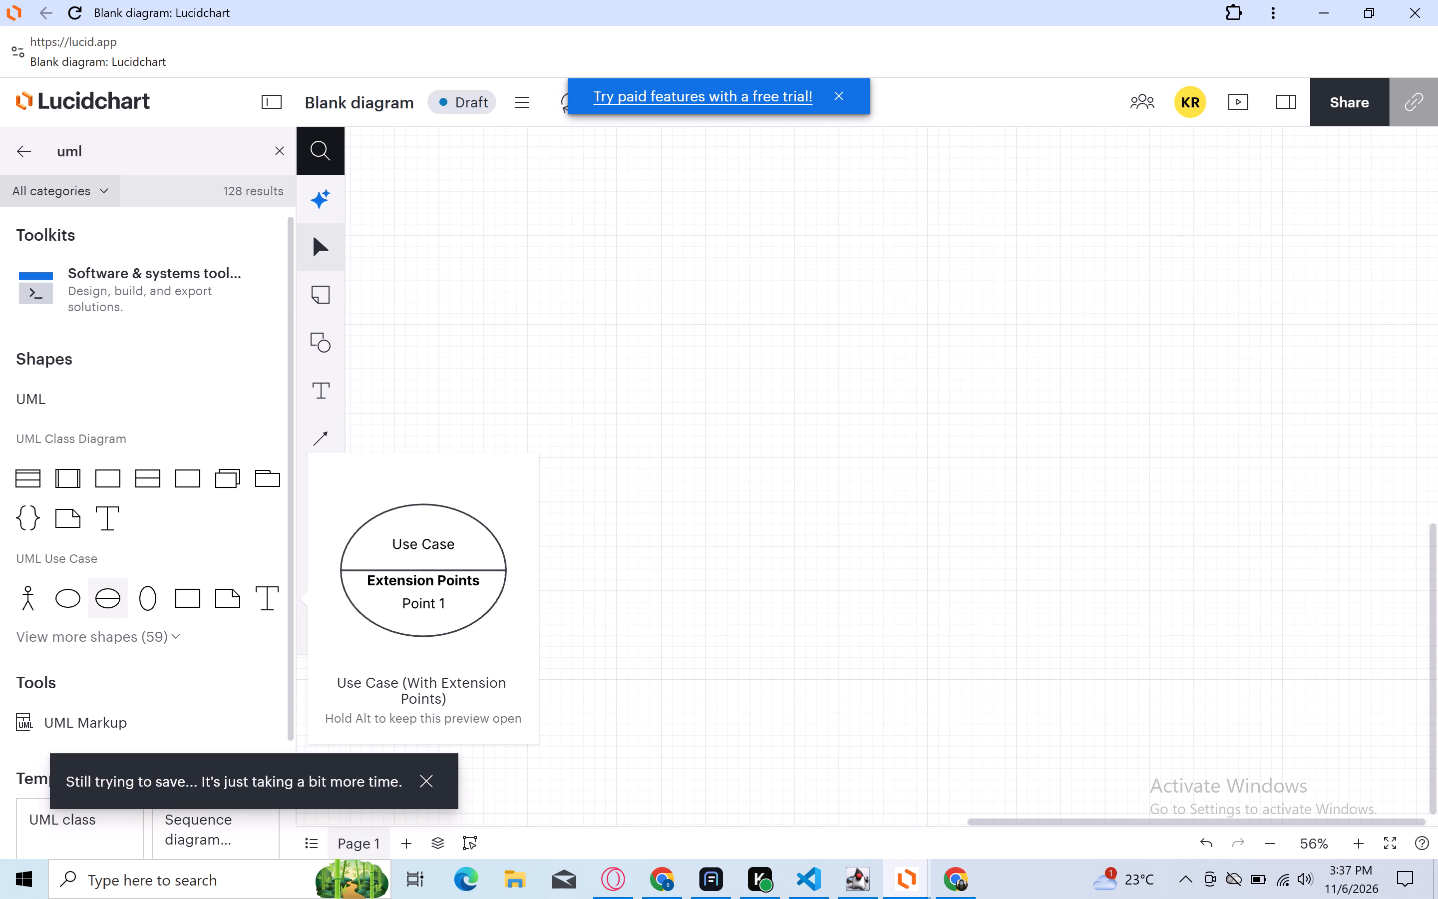
Add a UML use case ellipse near the middle of the empty canvas and label it "MakePayment".
left_click(64, 610)
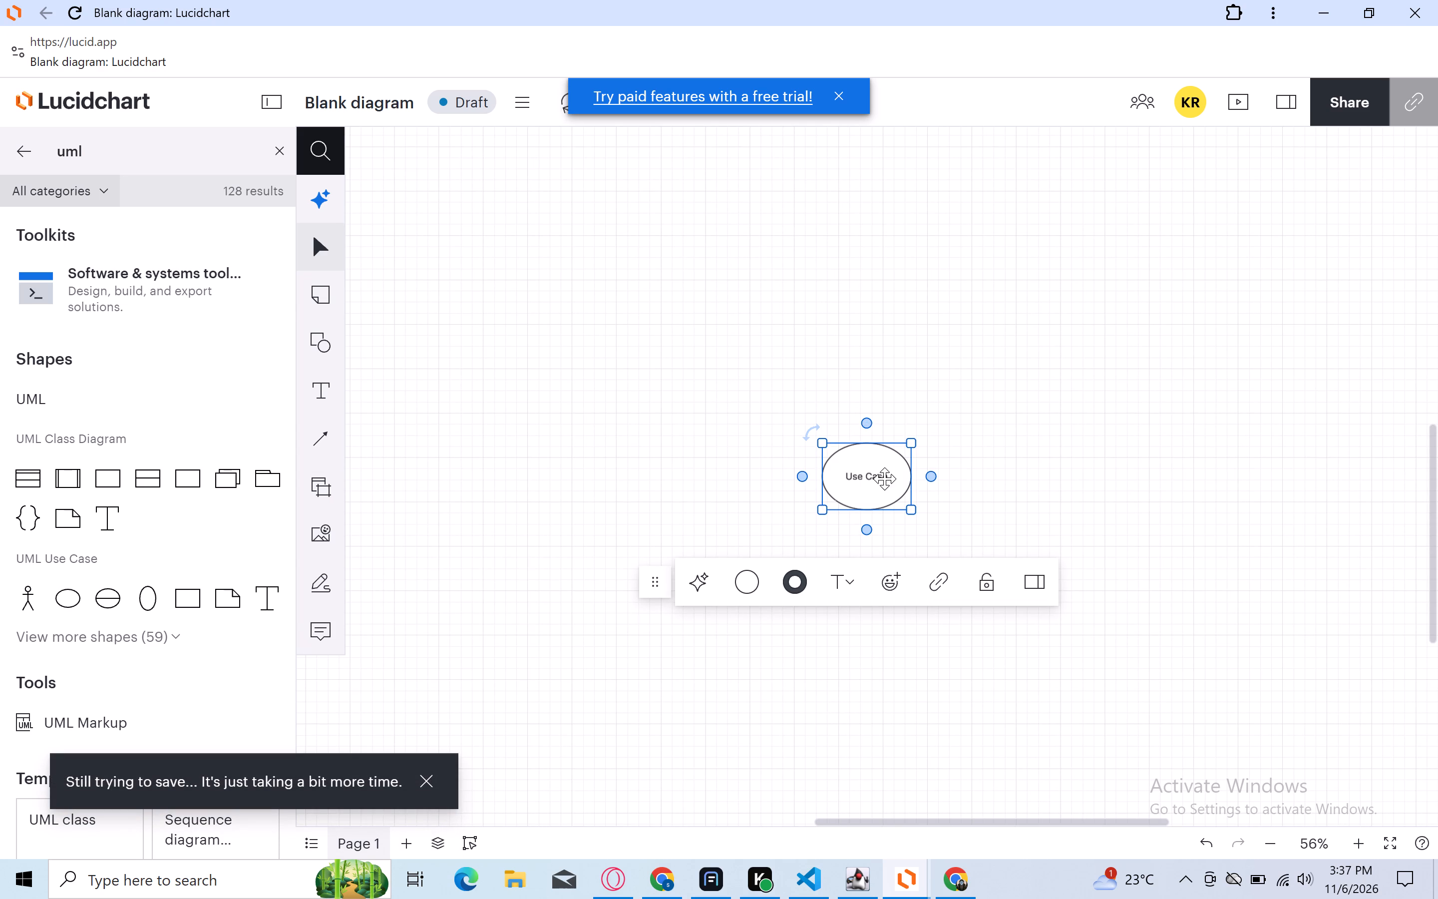
left_click_drag(884, 478, 832, 481)
left_click(832, 481)
left_click(832, 481)
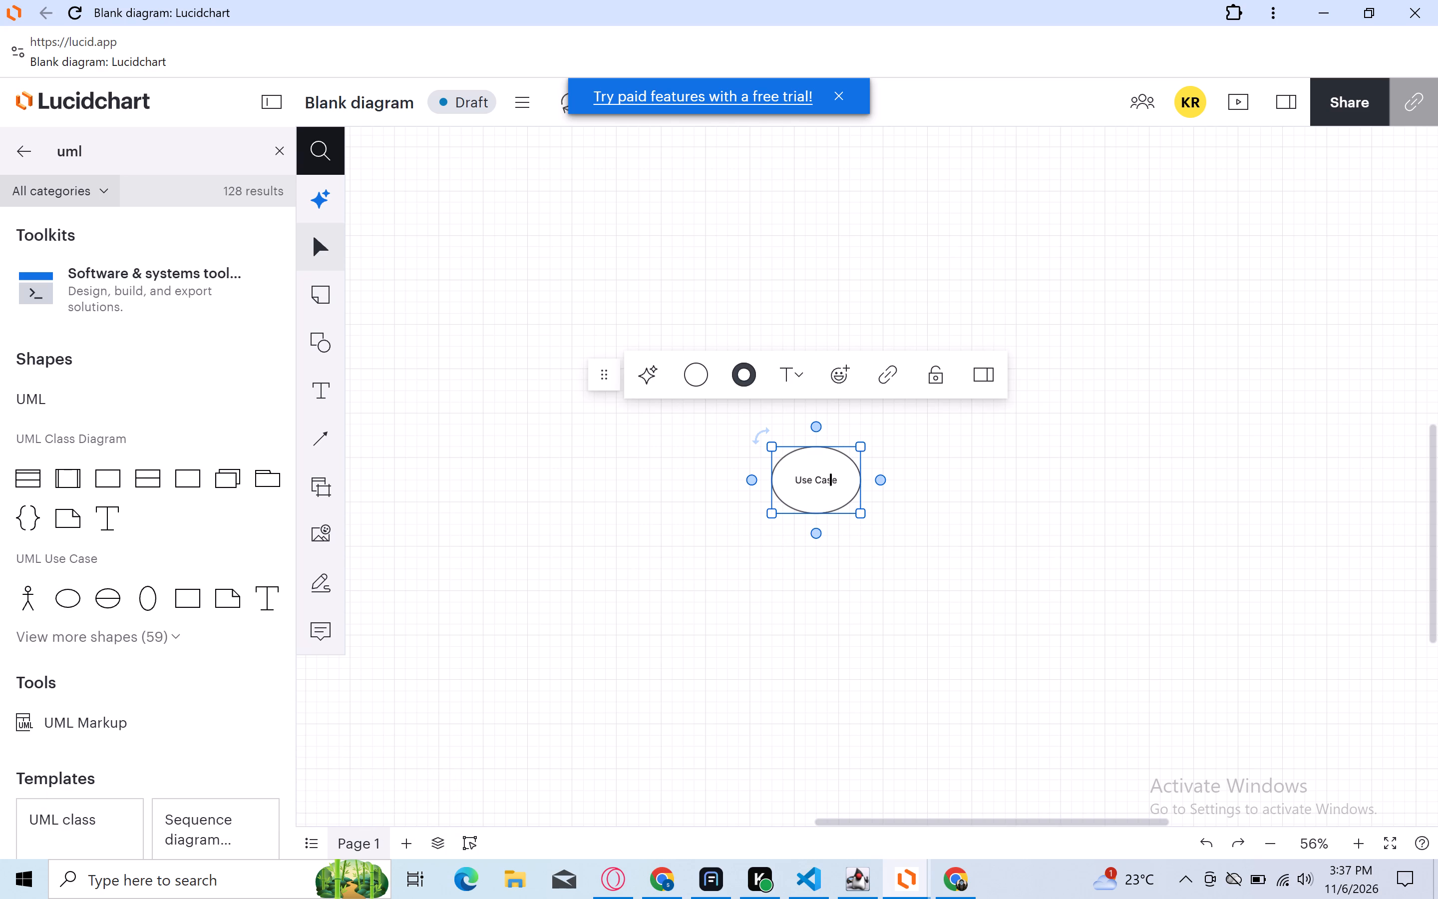
key("Right")
key("BackSpace")
key("BackSpace")
key("BackSpace")
key("BackSpace")
key("BackSpace")
key("BackSpace")
key("BackSpace")
key("BackSpace")
key("BackSpace")
key("BackSpace")
key("BackSpace")
key("BackSpace")
key("BackSpace")
key("BackSpace")
key("BackSpace")
key("BackSpace")
key("BackSpace")
key("BackSpace")
key("shift+m")
type("ake")
type("Pa")
key("y")
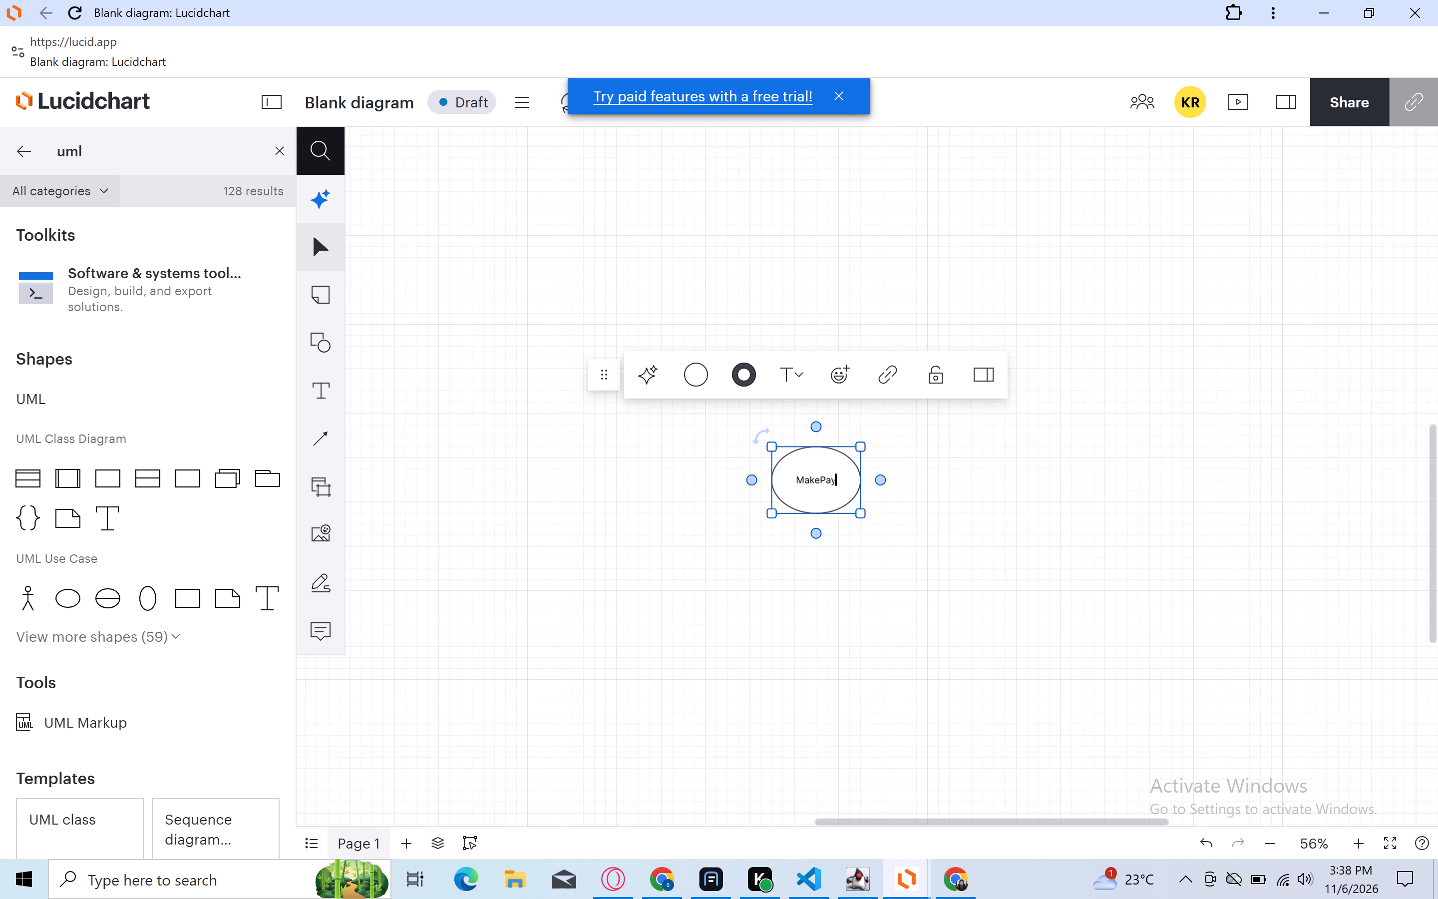
type("ment")
Add a connected ellipse directly below the MakePayment use case and label it "mpesa".
left_click(815, 534)
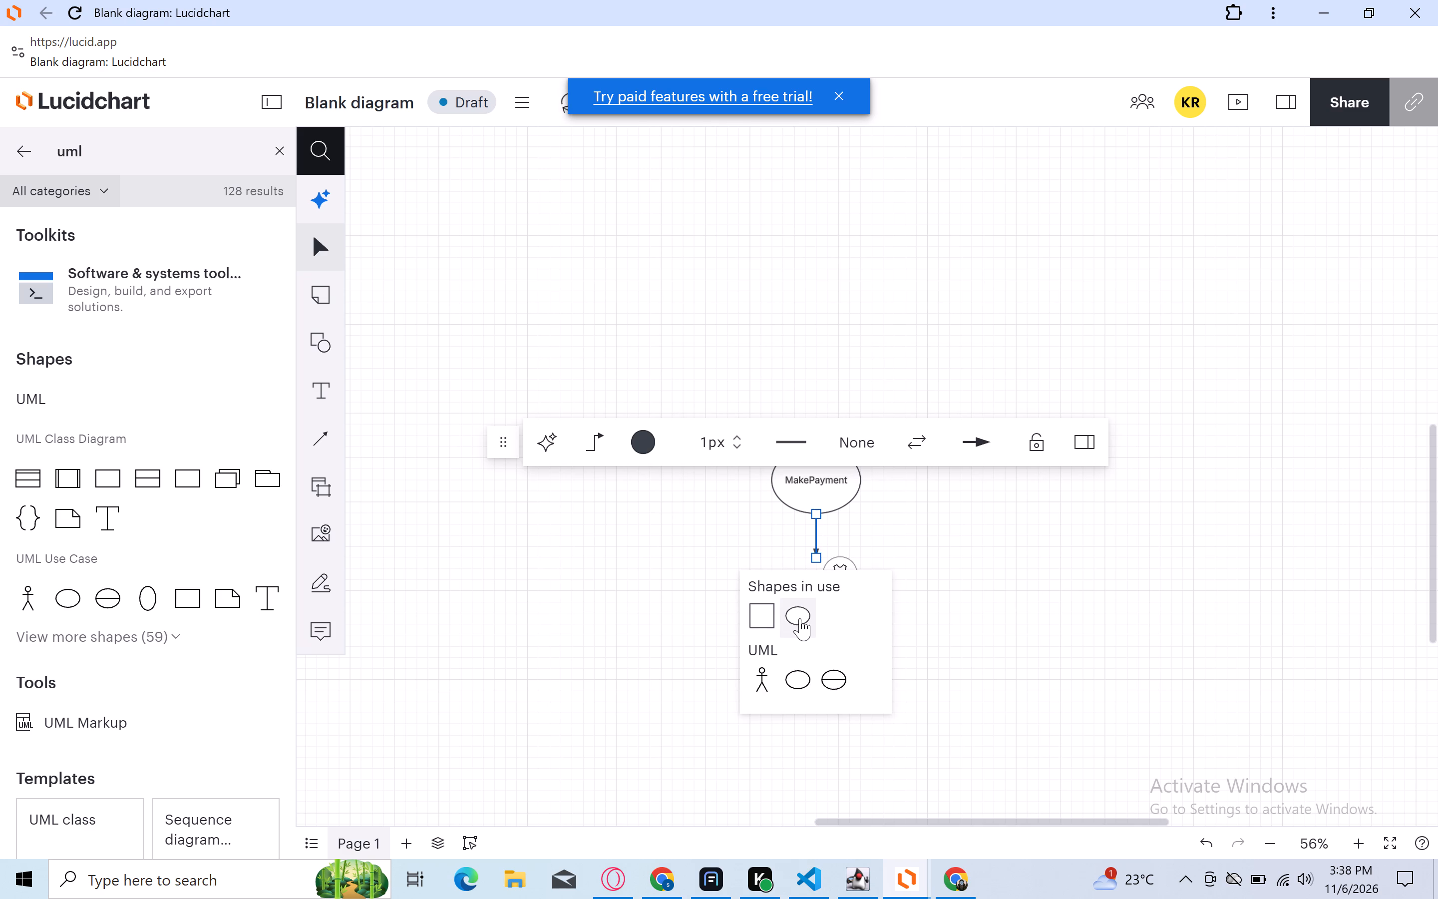
left_click(802, 618)
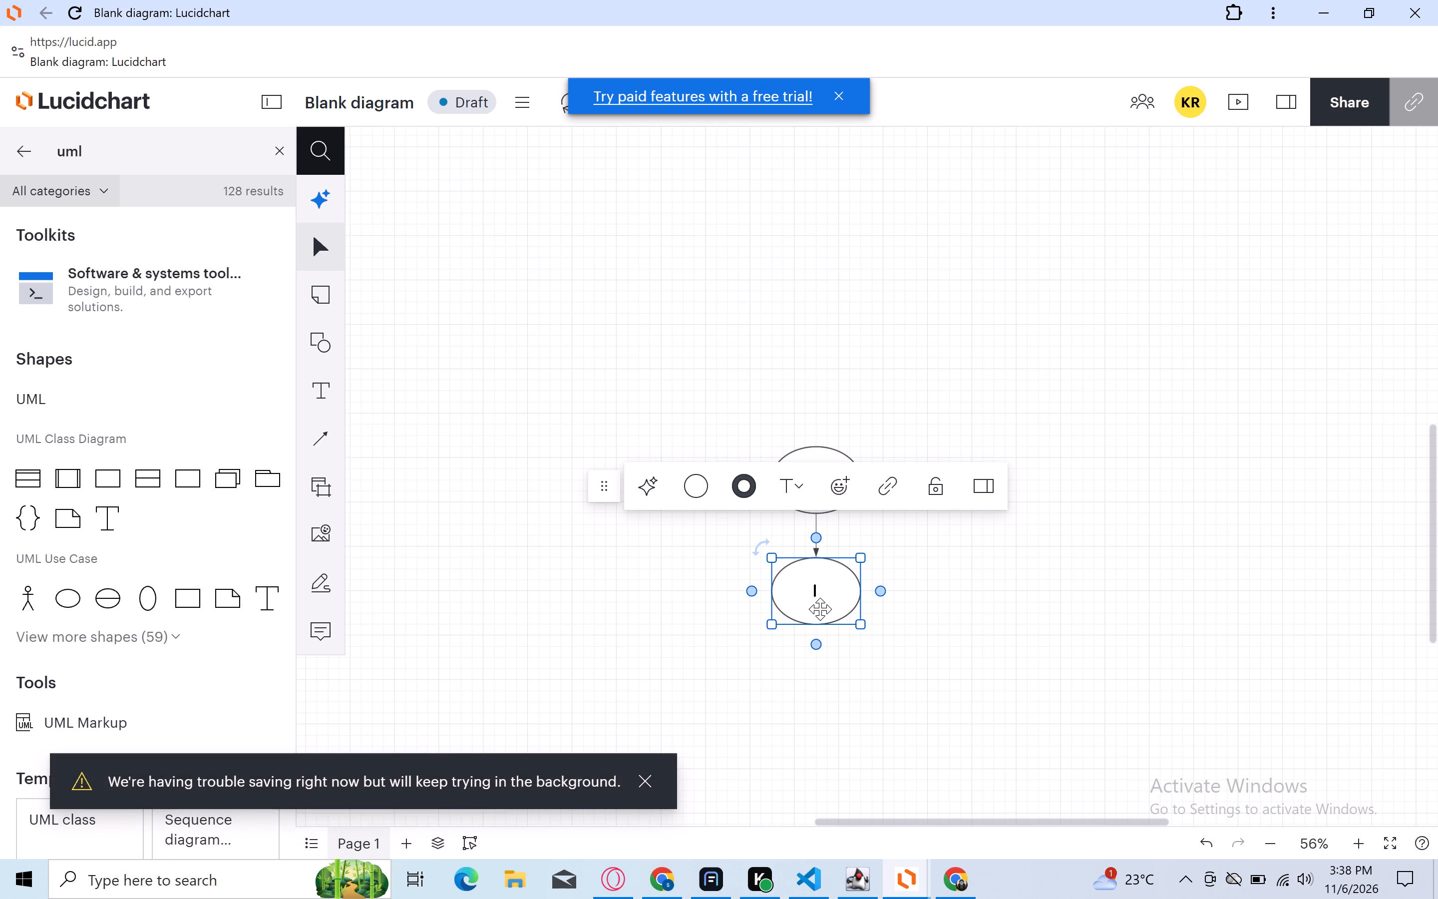
key("m")
type("pe")
type("sa")
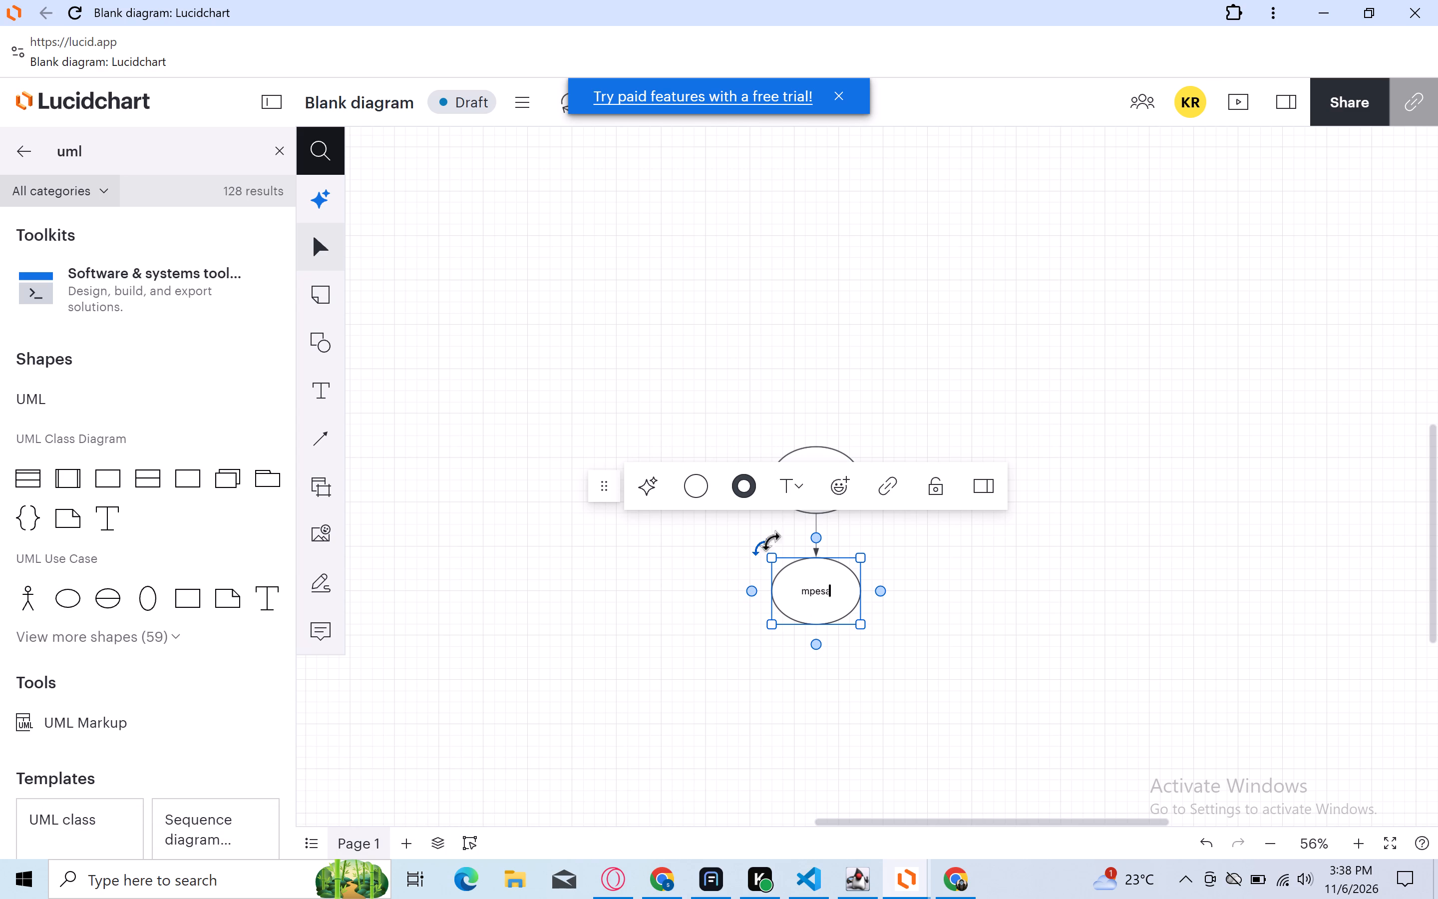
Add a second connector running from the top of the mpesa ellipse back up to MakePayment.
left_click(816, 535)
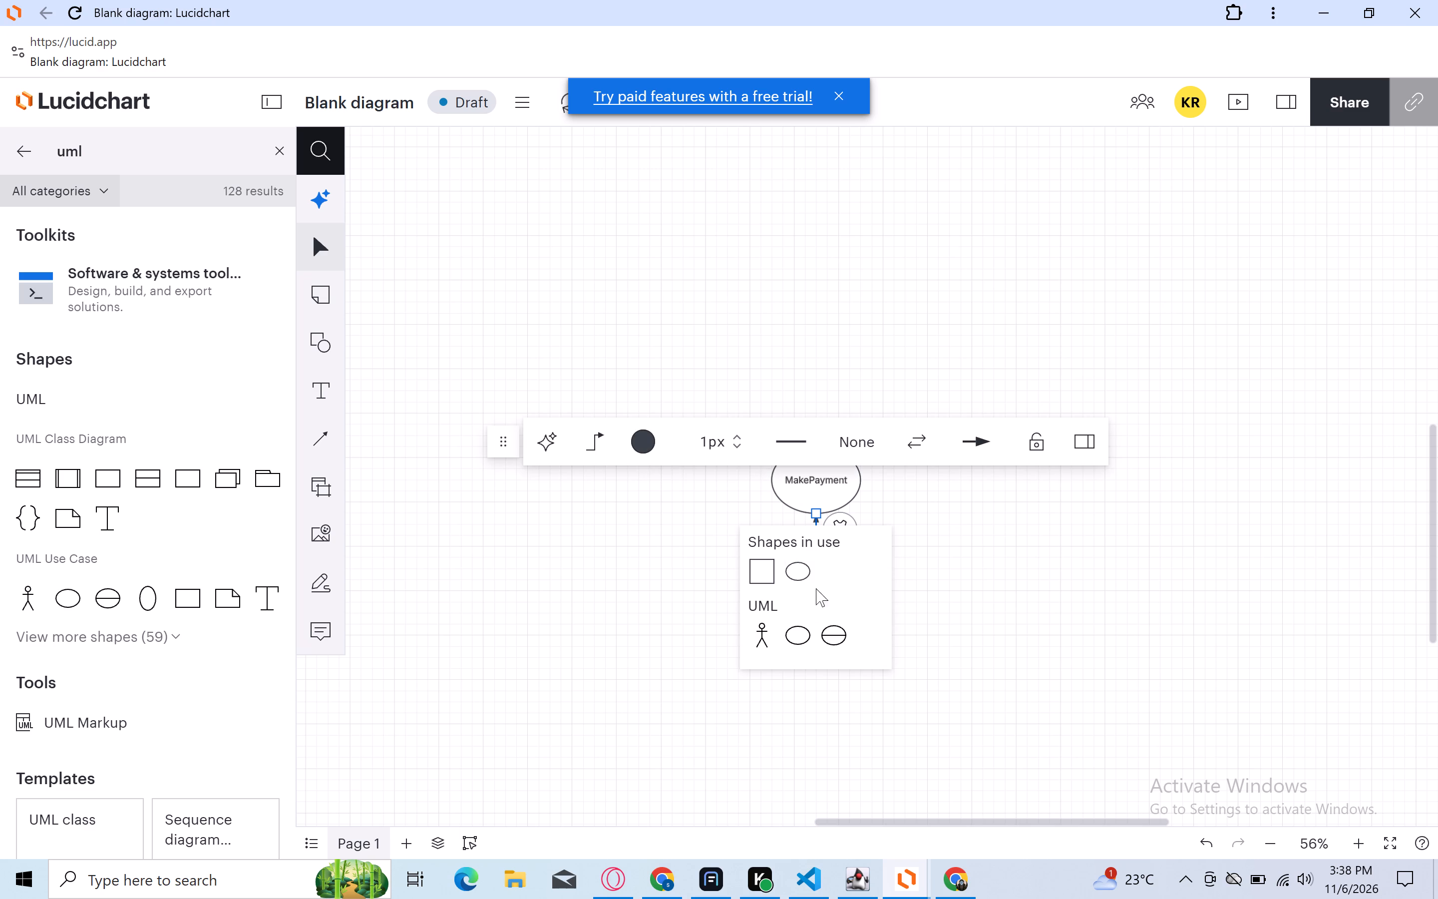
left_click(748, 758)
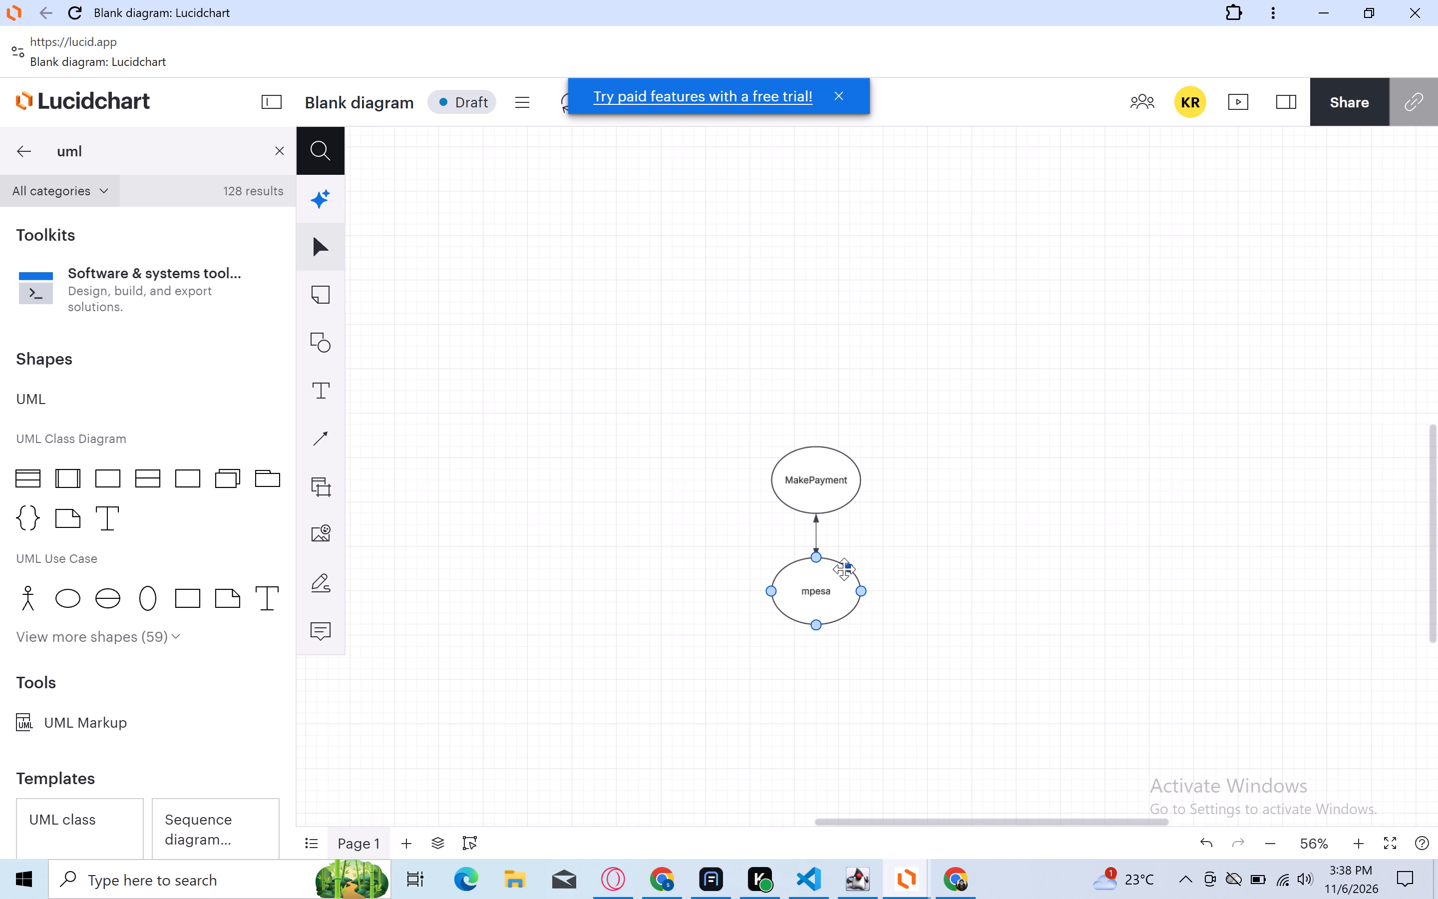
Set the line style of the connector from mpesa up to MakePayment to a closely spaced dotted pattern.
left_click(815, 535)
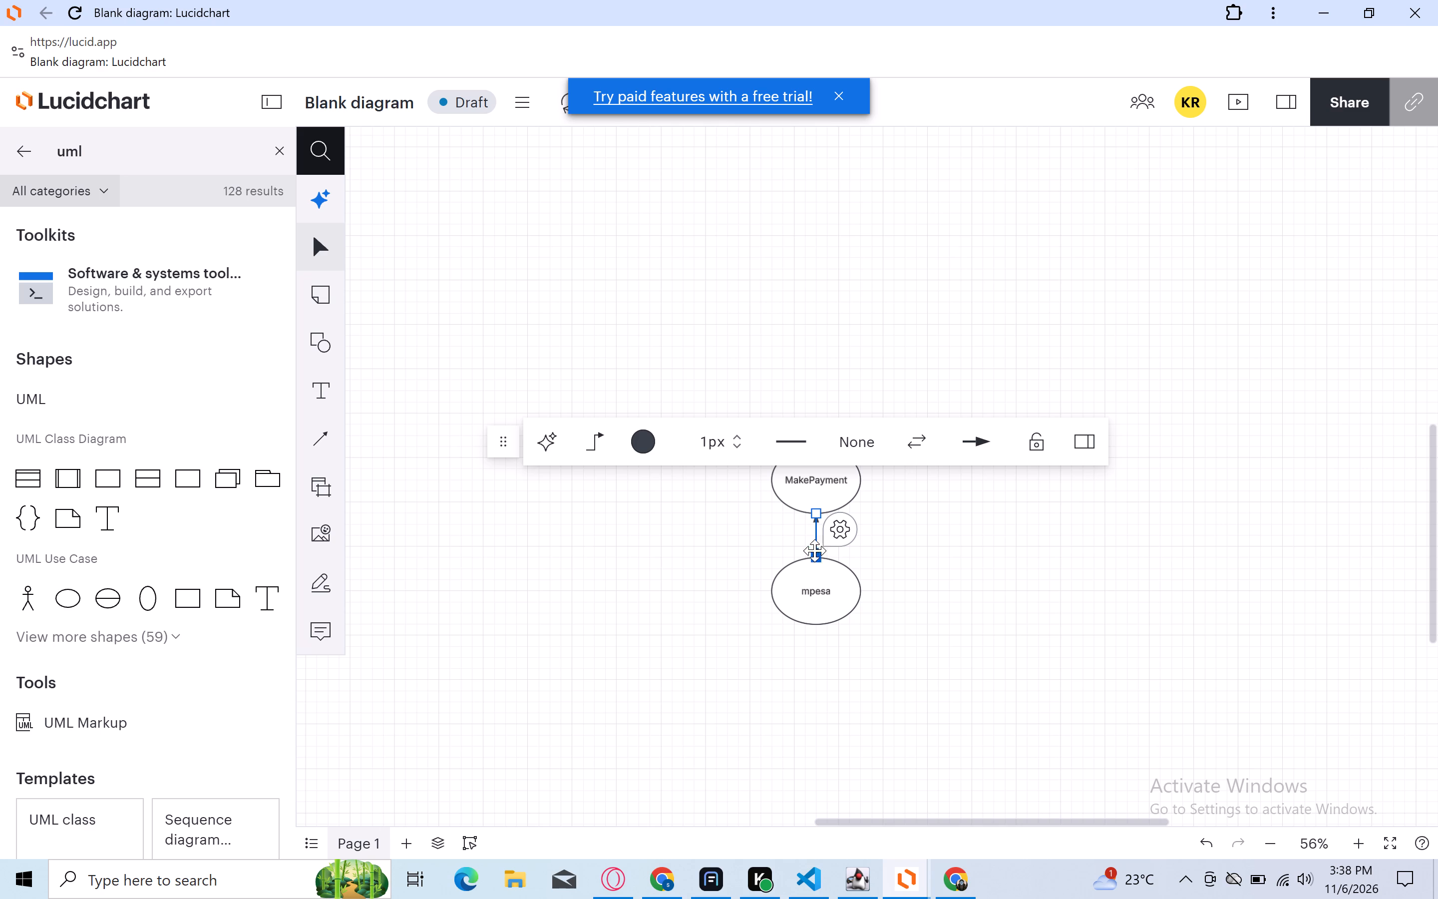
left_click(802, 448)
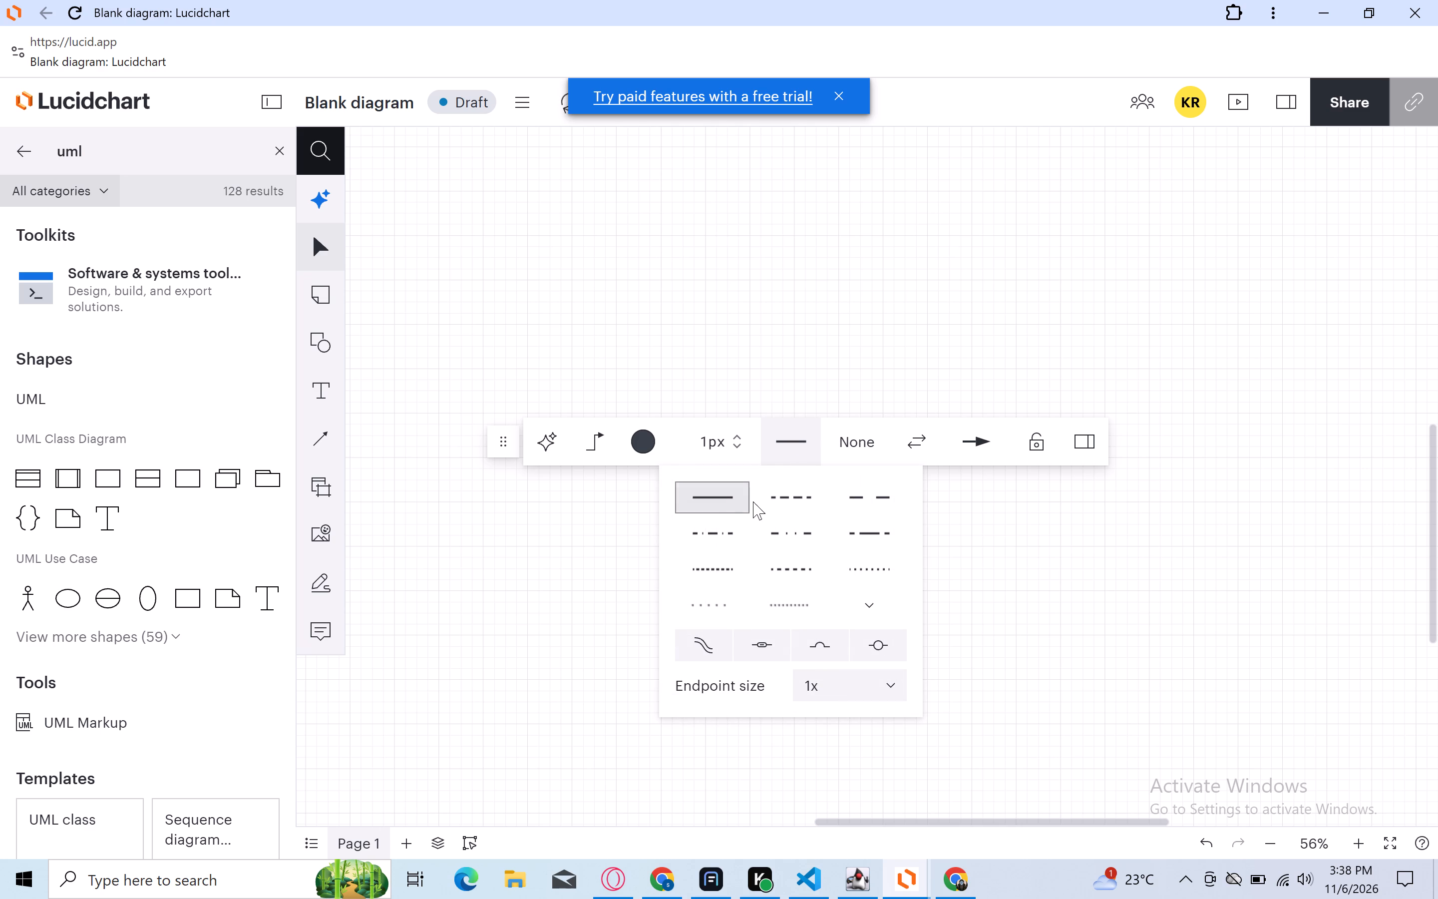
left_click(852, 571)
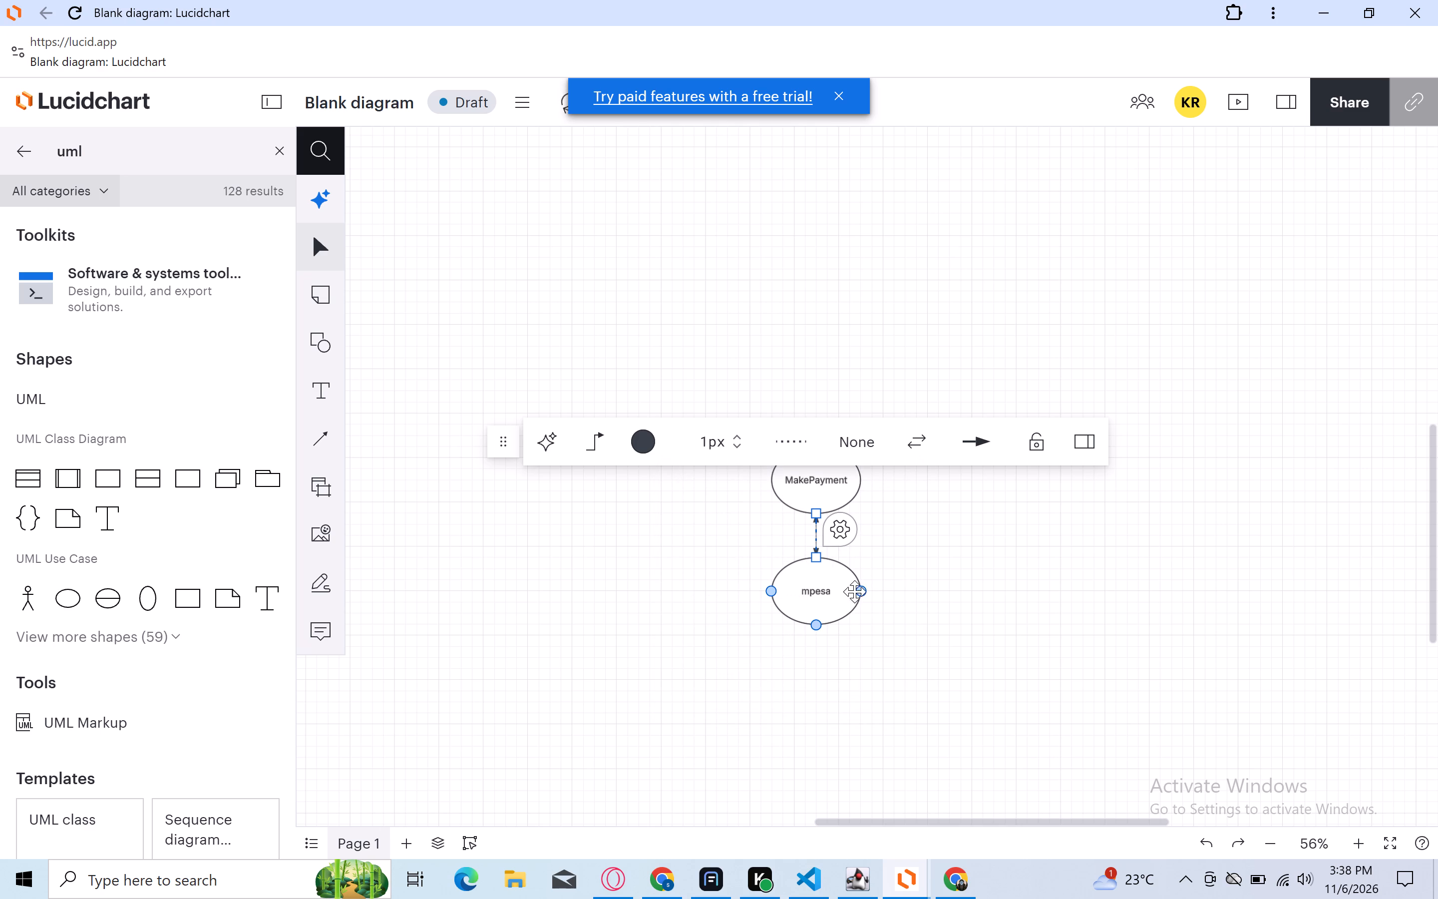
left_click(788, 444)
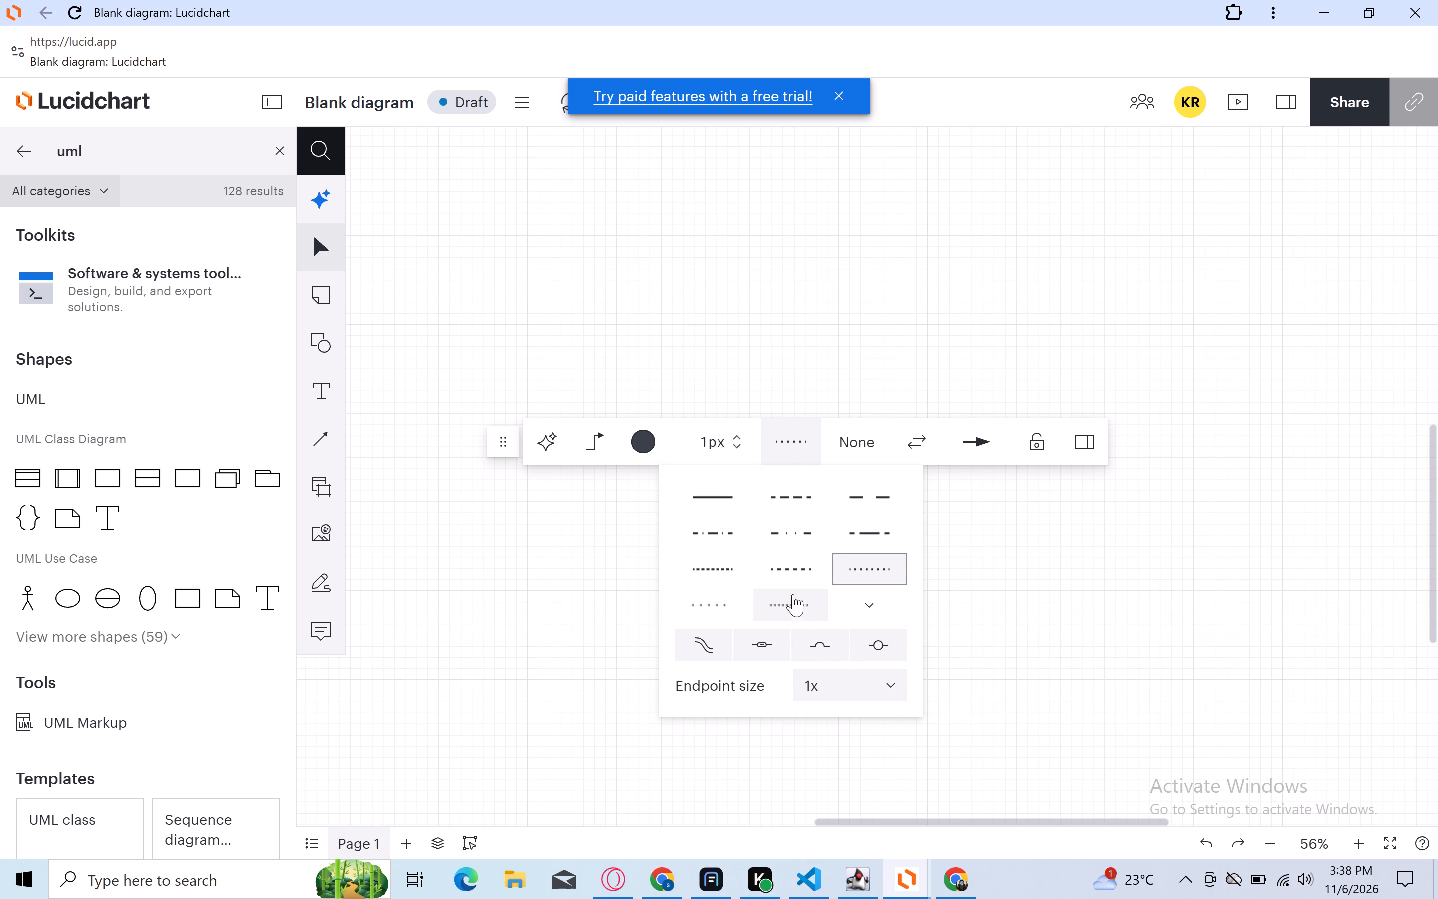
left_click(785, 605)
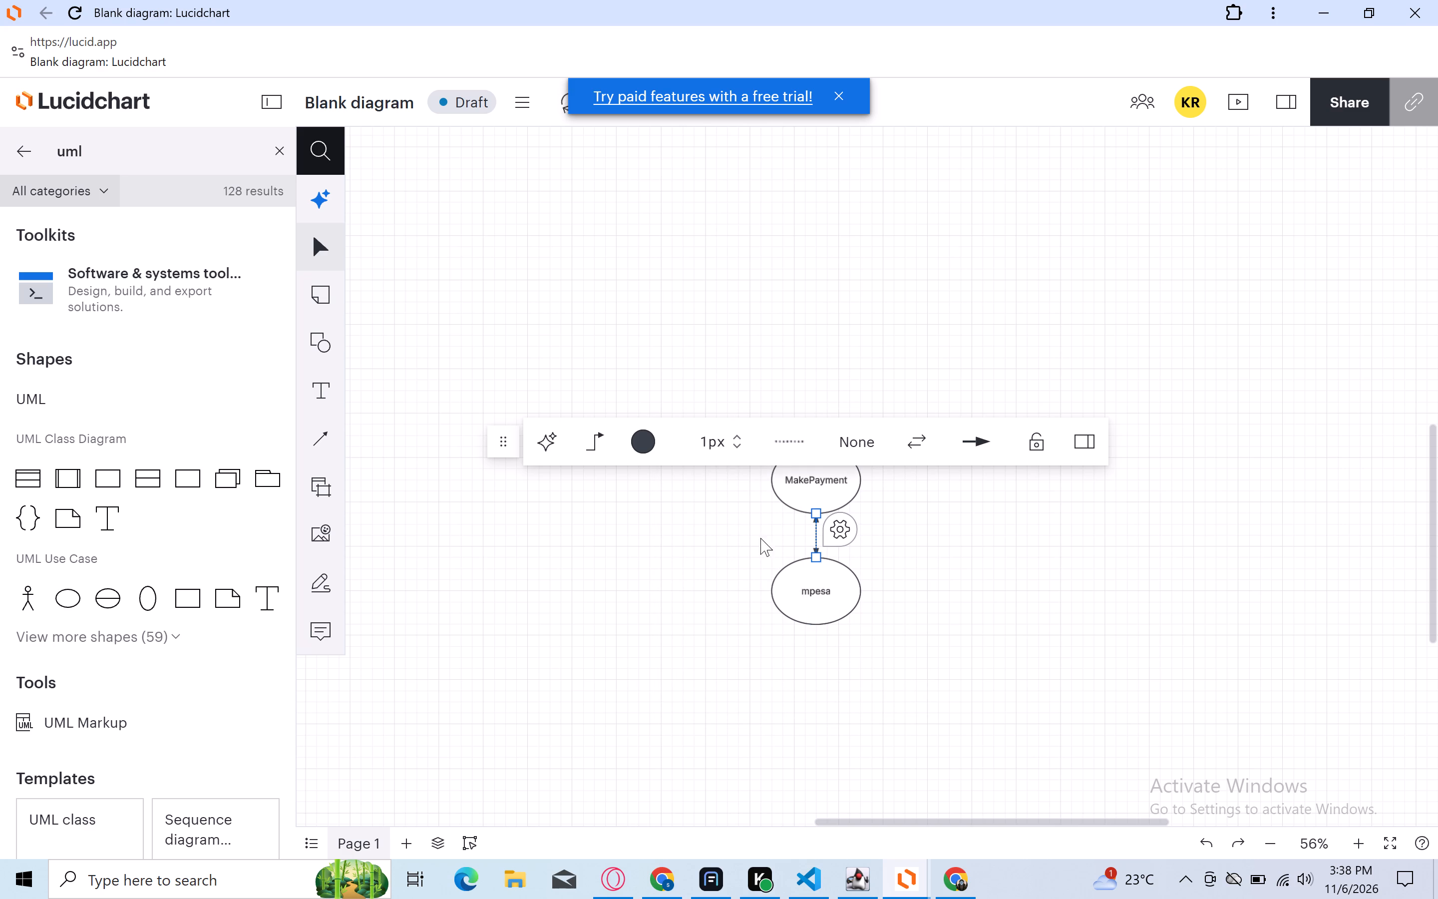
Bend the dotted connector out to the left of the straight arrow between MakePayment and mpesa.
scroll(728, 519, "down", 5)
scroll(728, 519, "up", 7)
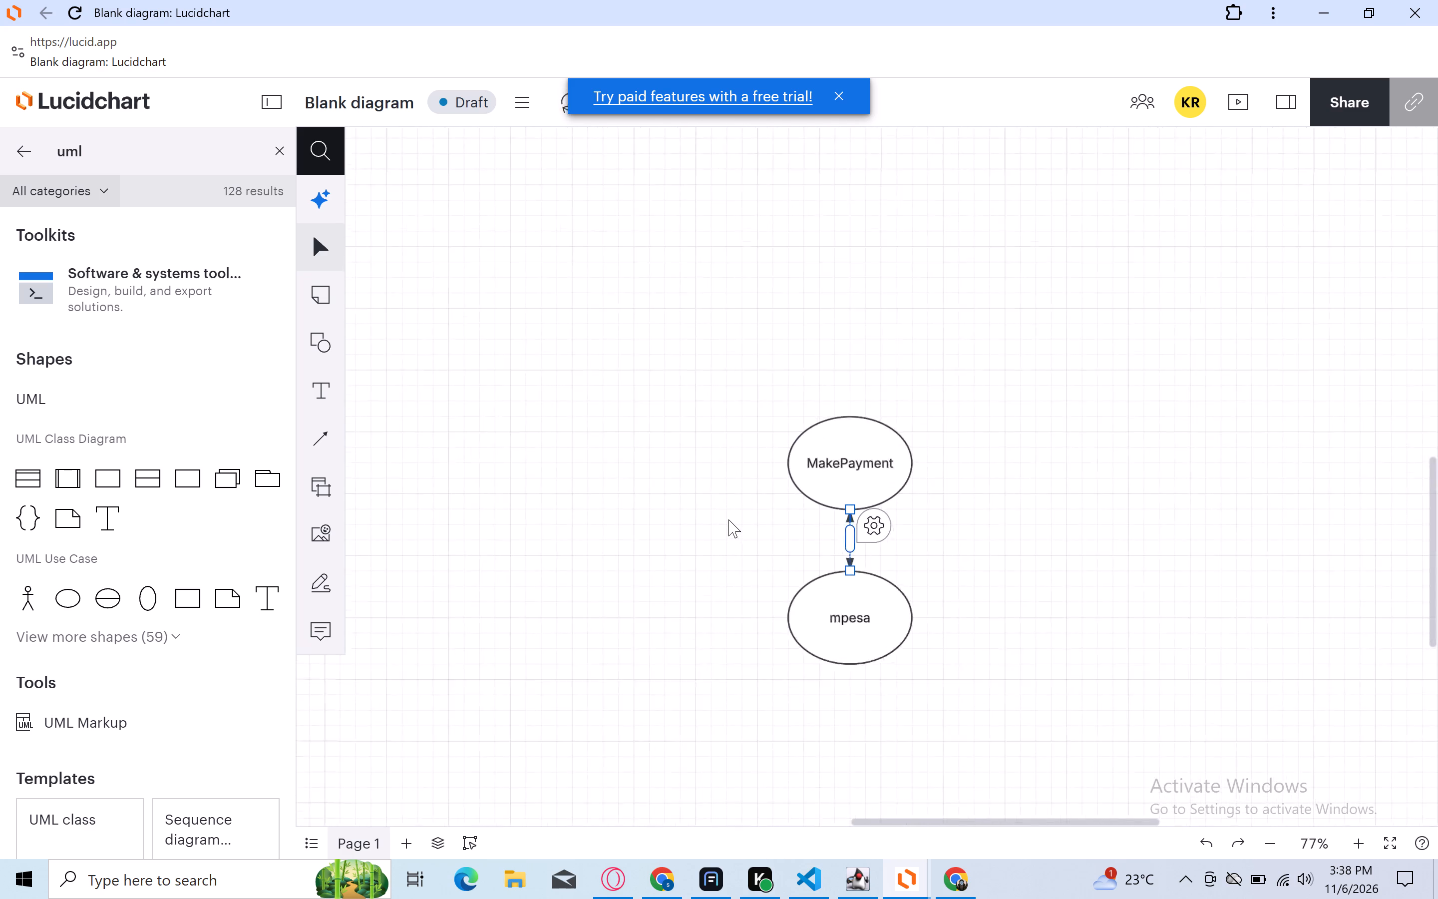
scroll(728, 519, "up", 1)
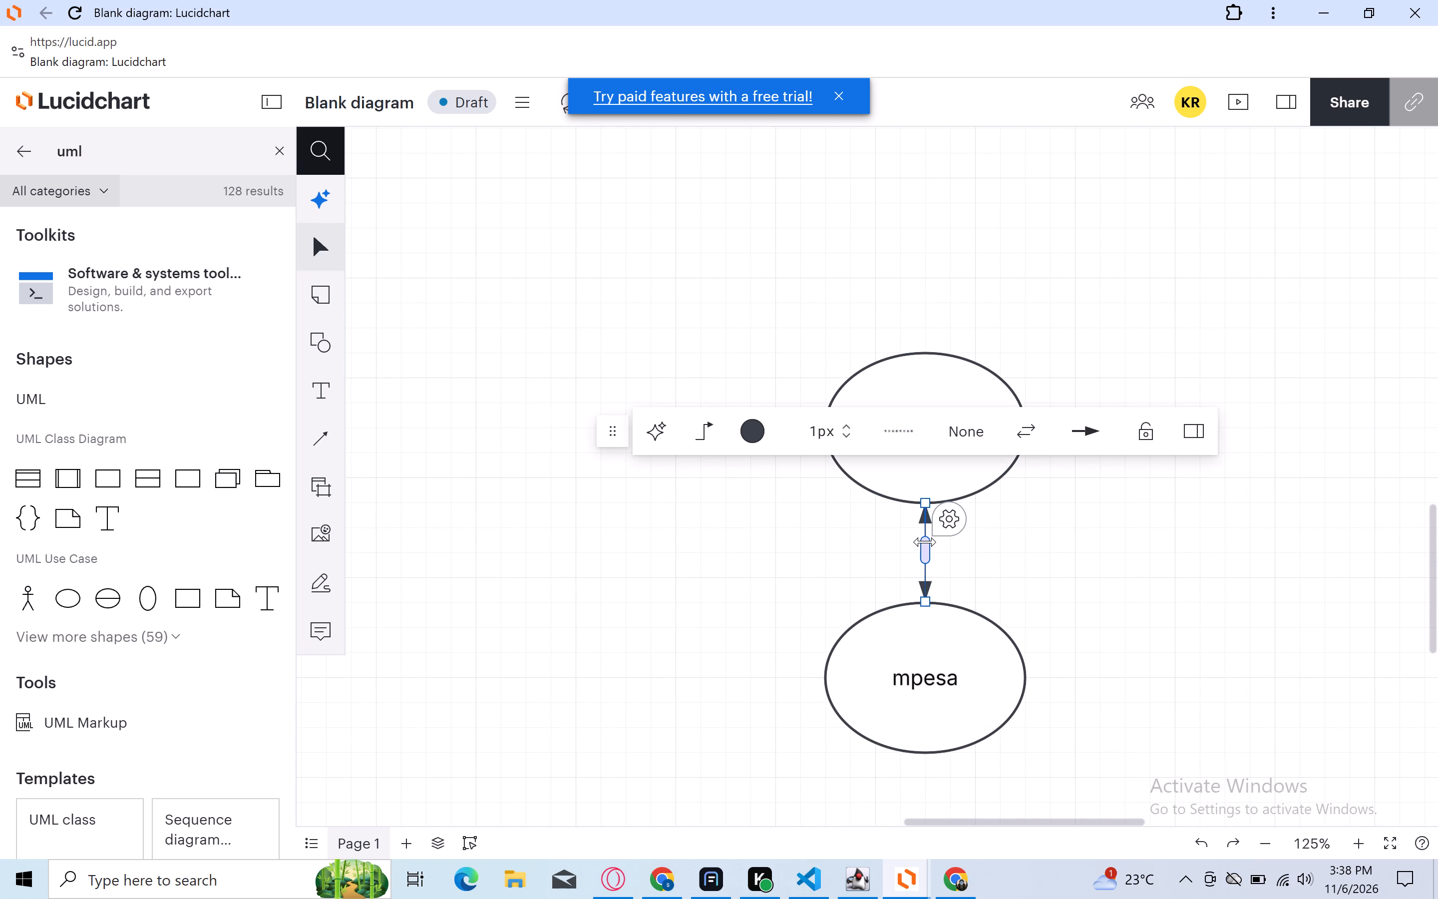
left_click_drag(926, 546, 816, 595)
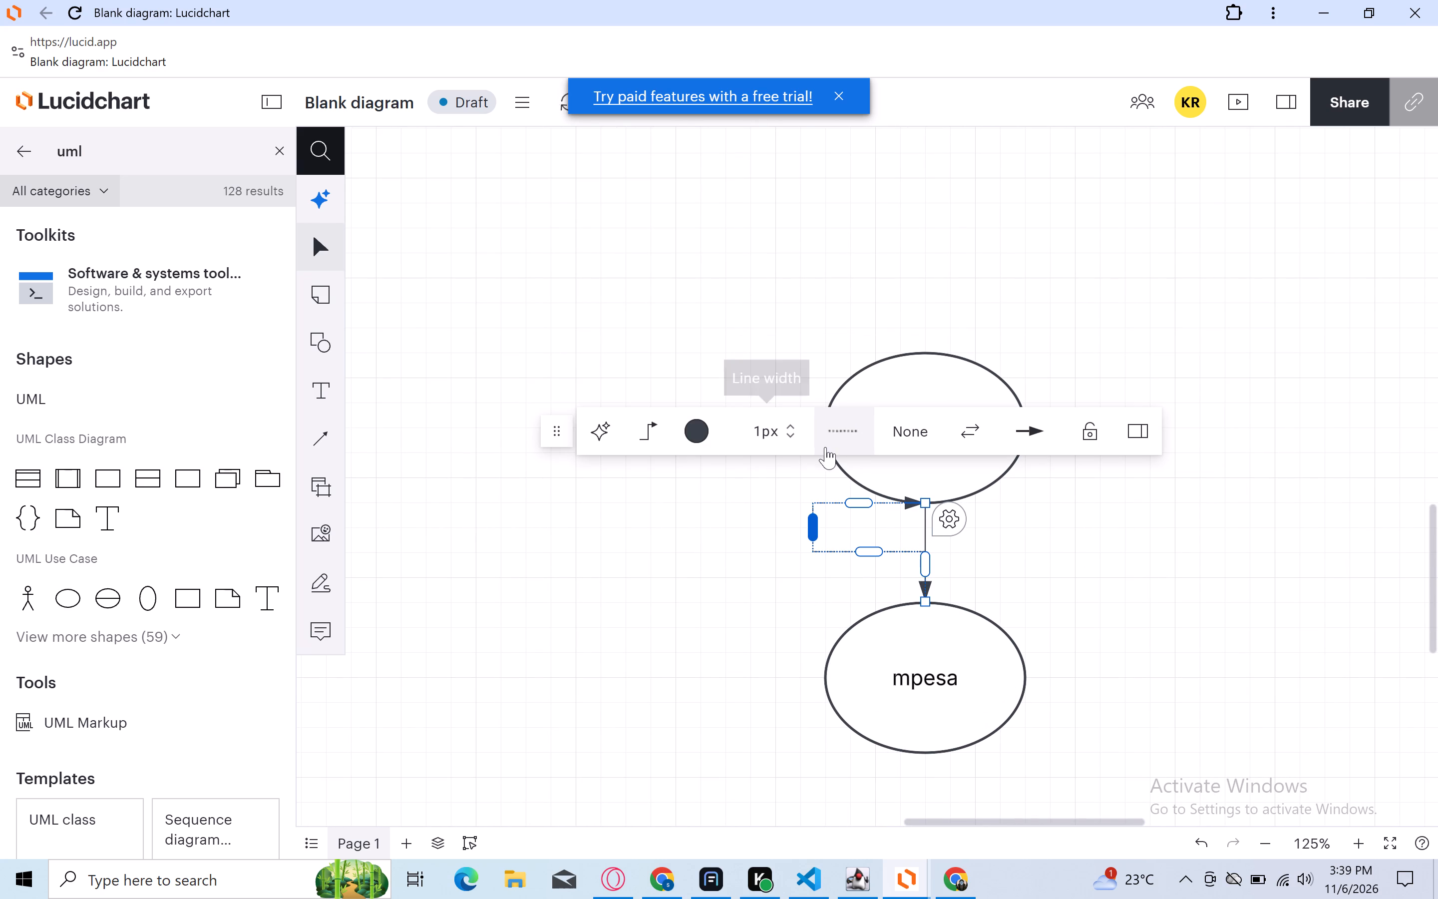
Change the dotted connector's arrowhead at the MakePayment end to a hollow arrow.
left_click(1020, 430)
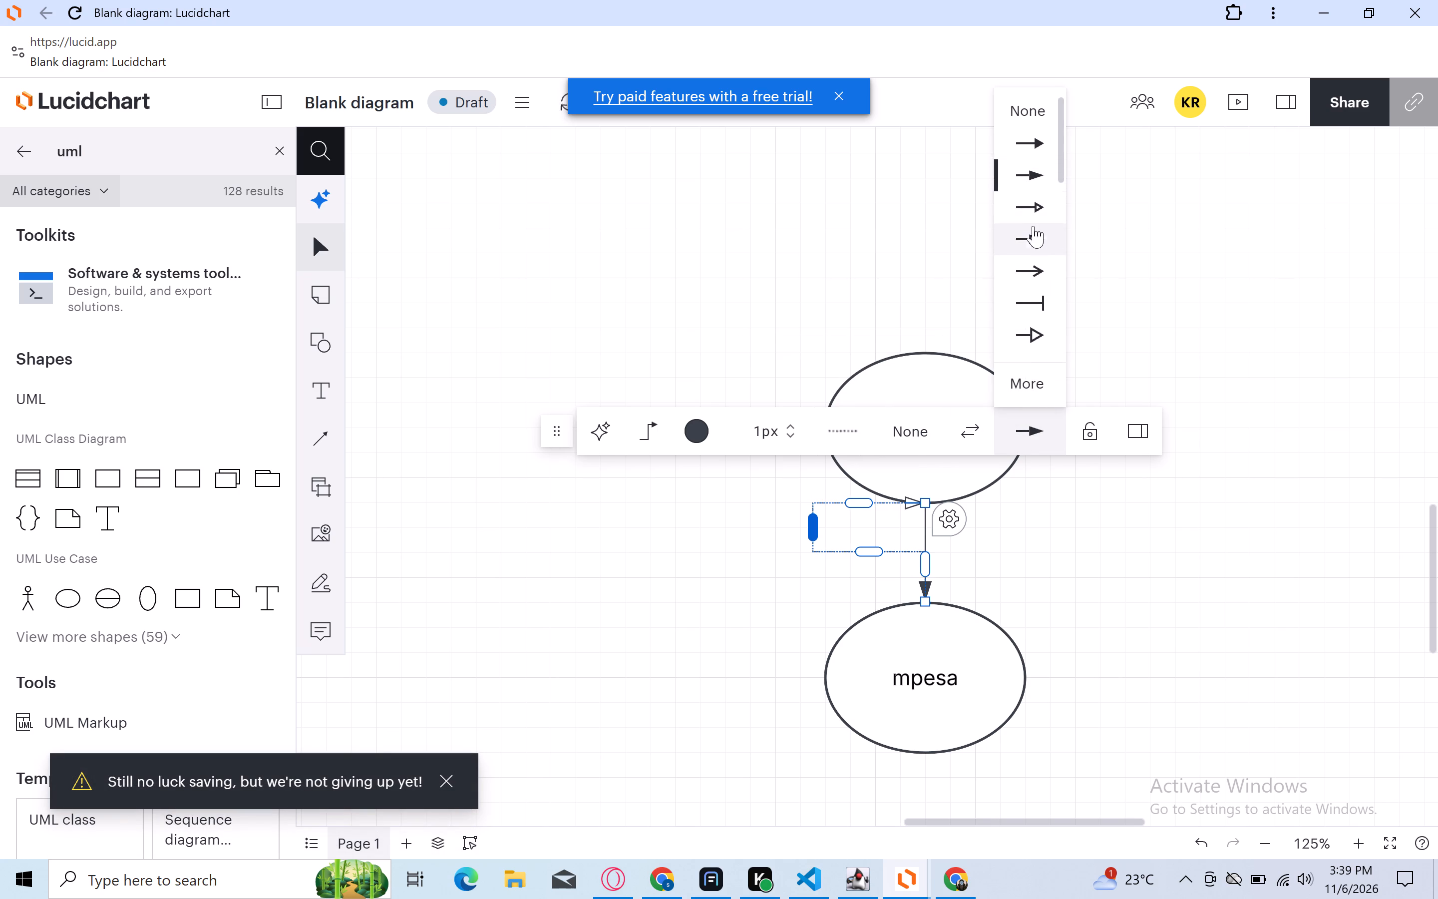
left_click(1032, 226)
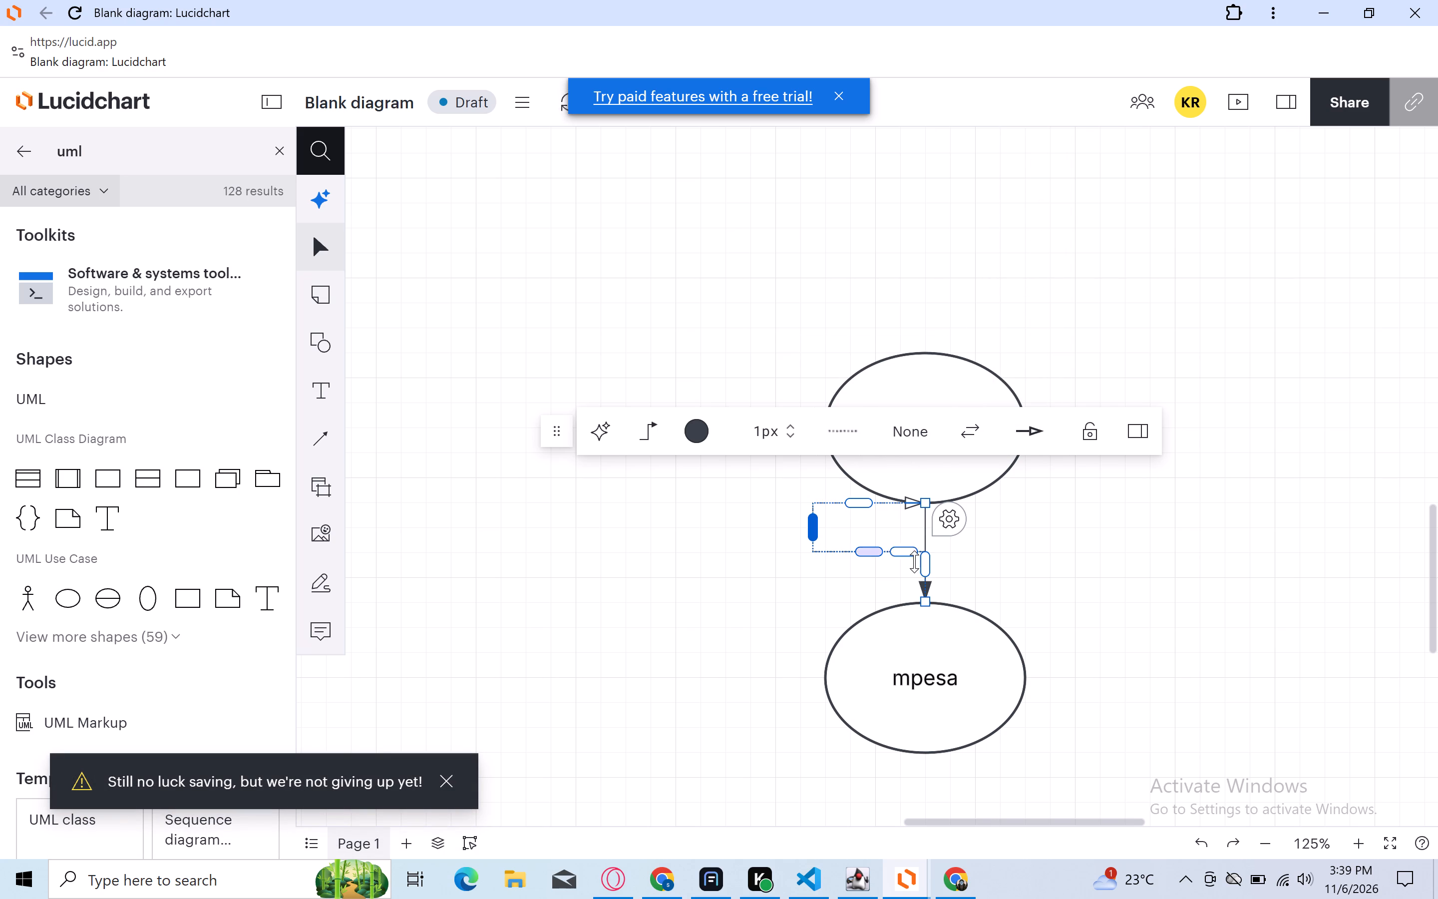
Delete the MakePayment ellipse together with both connectors, keeping the mpesa ellipse.
left_click_drag(1121, 541, 790, 366)
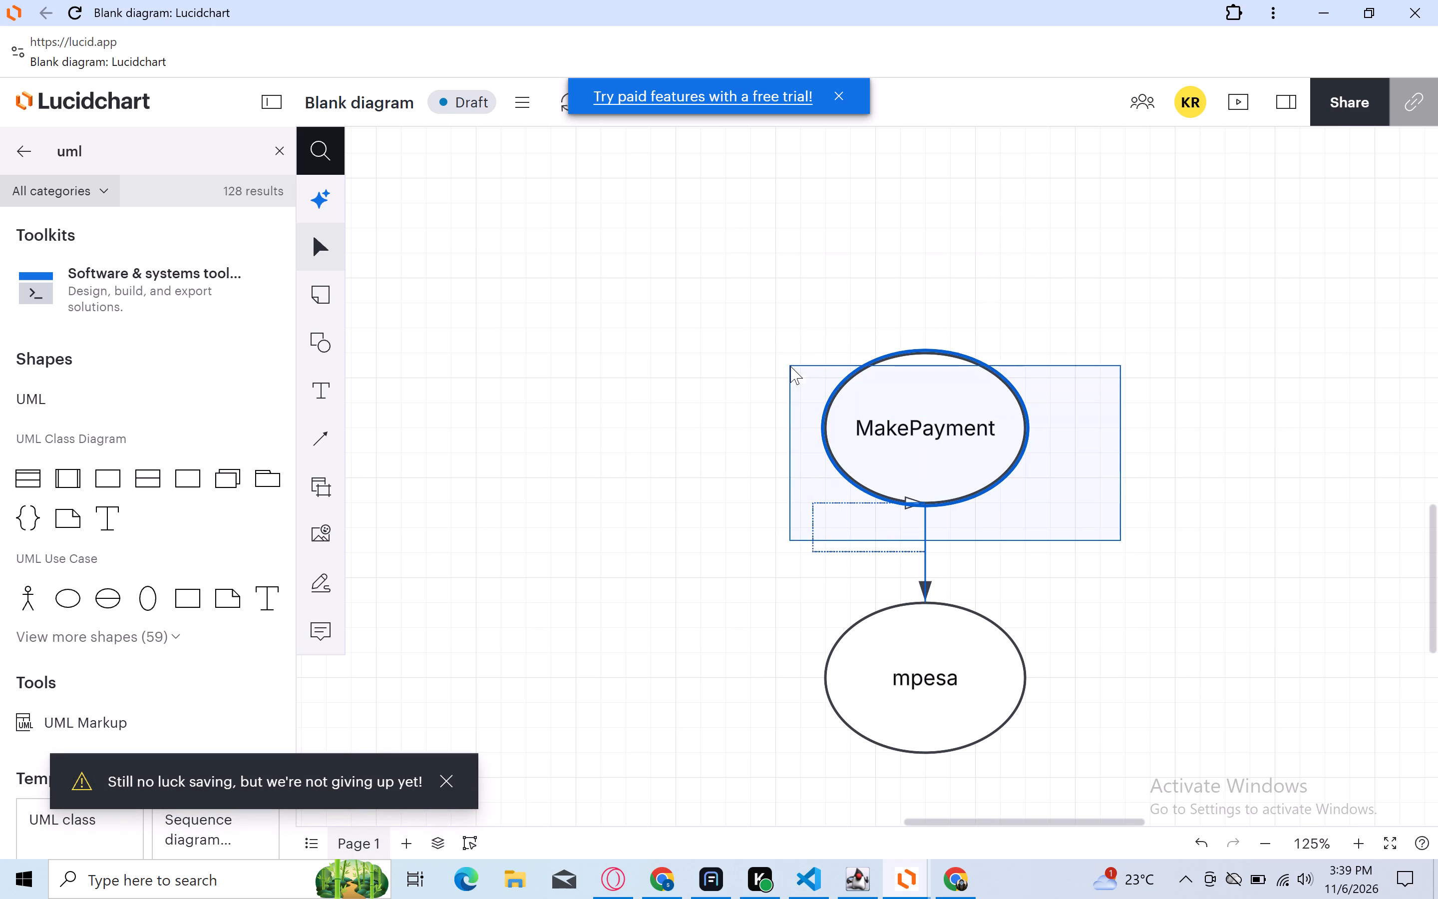
key("BackSpace")
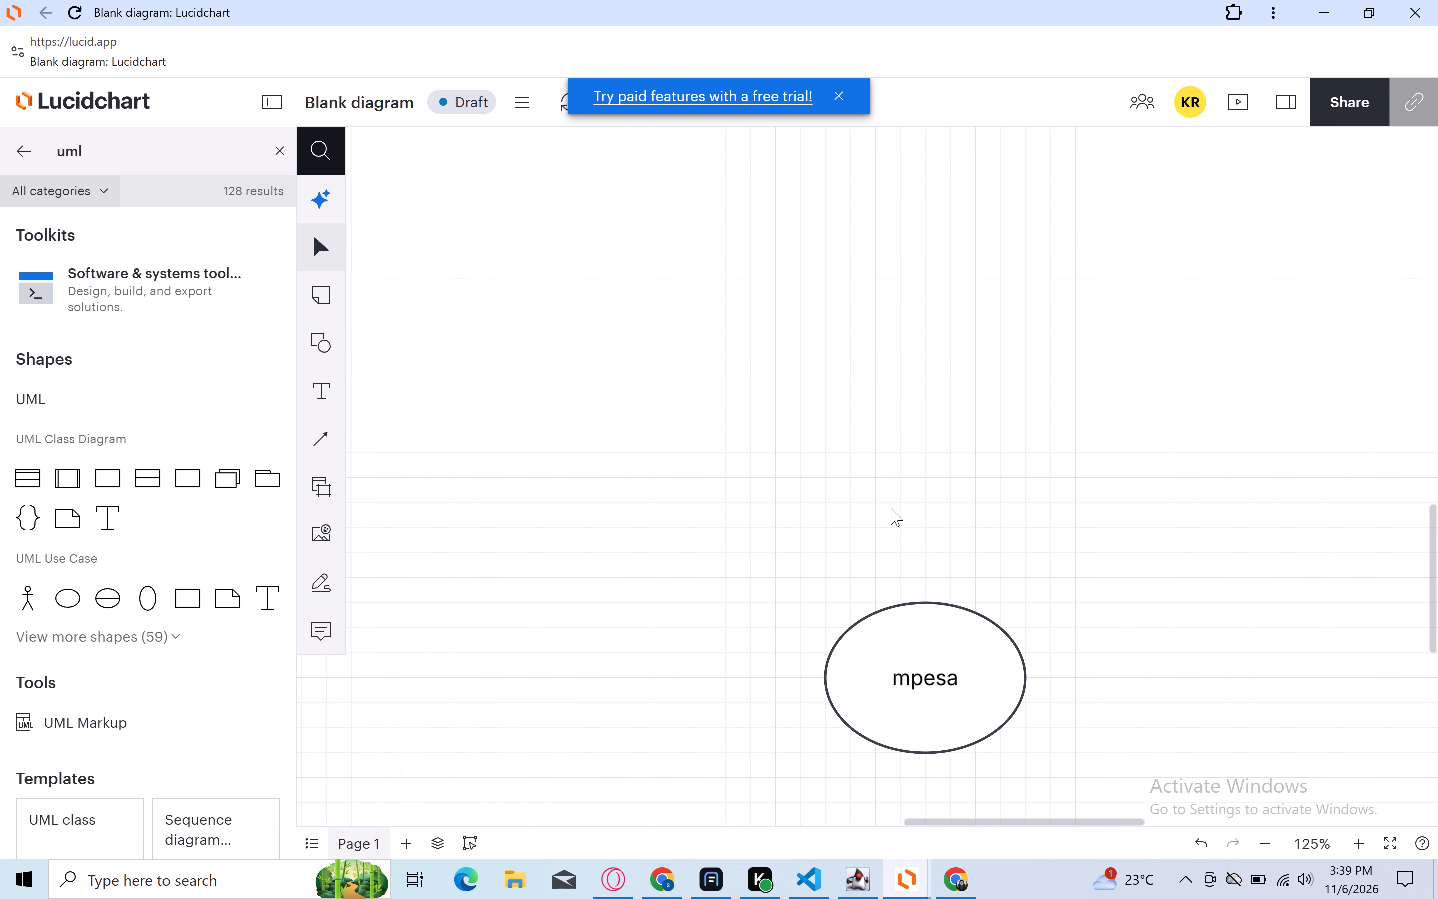
Add a use case ellipse above mpesa, linked by an arrow pointing from mpesa up to it.
left_click(925, 599)
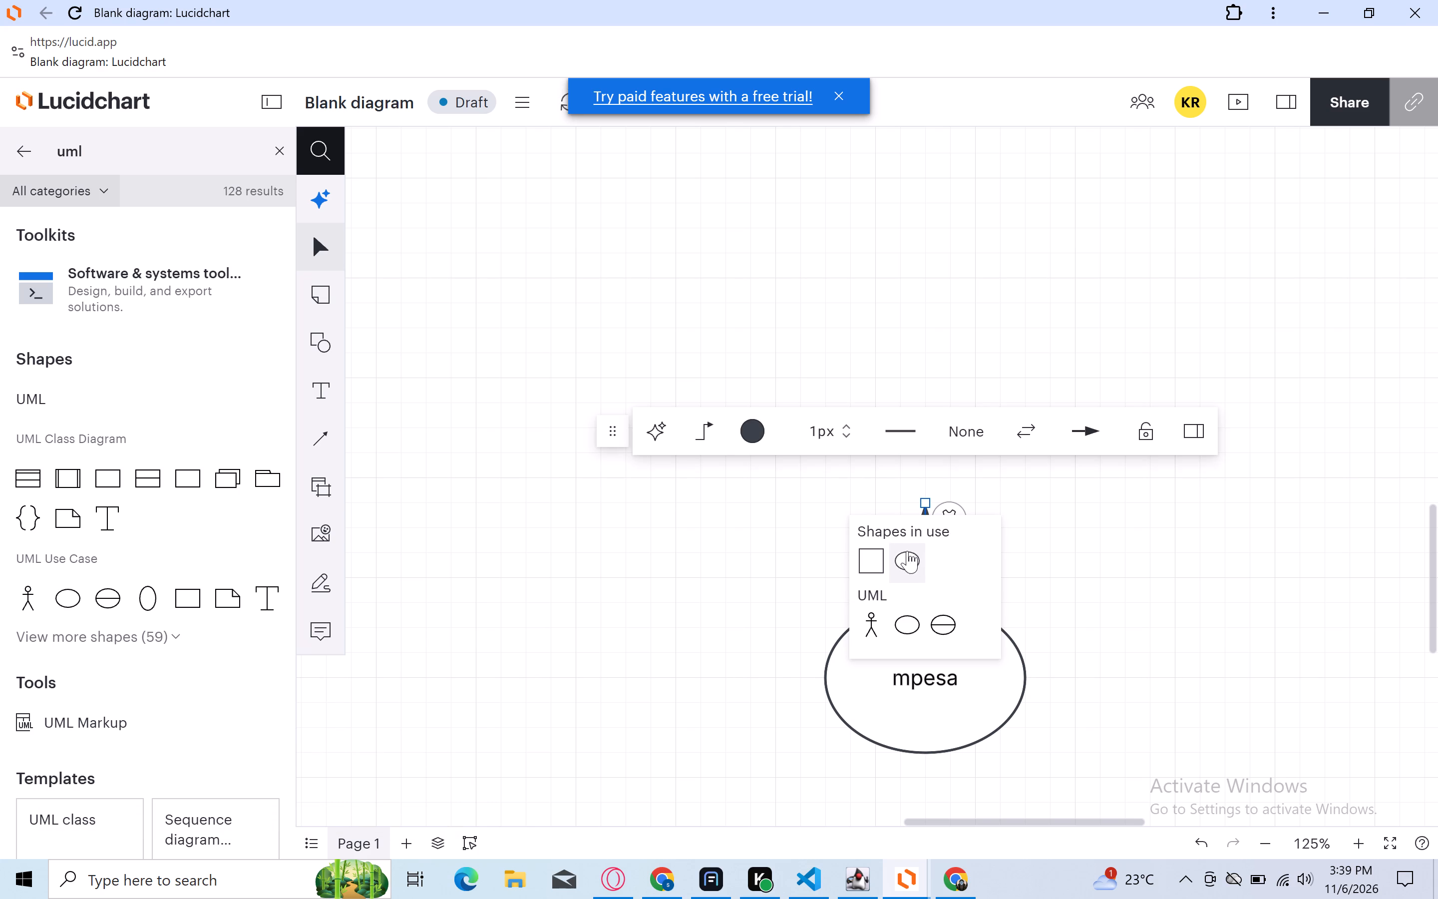
left_click(904, 551)
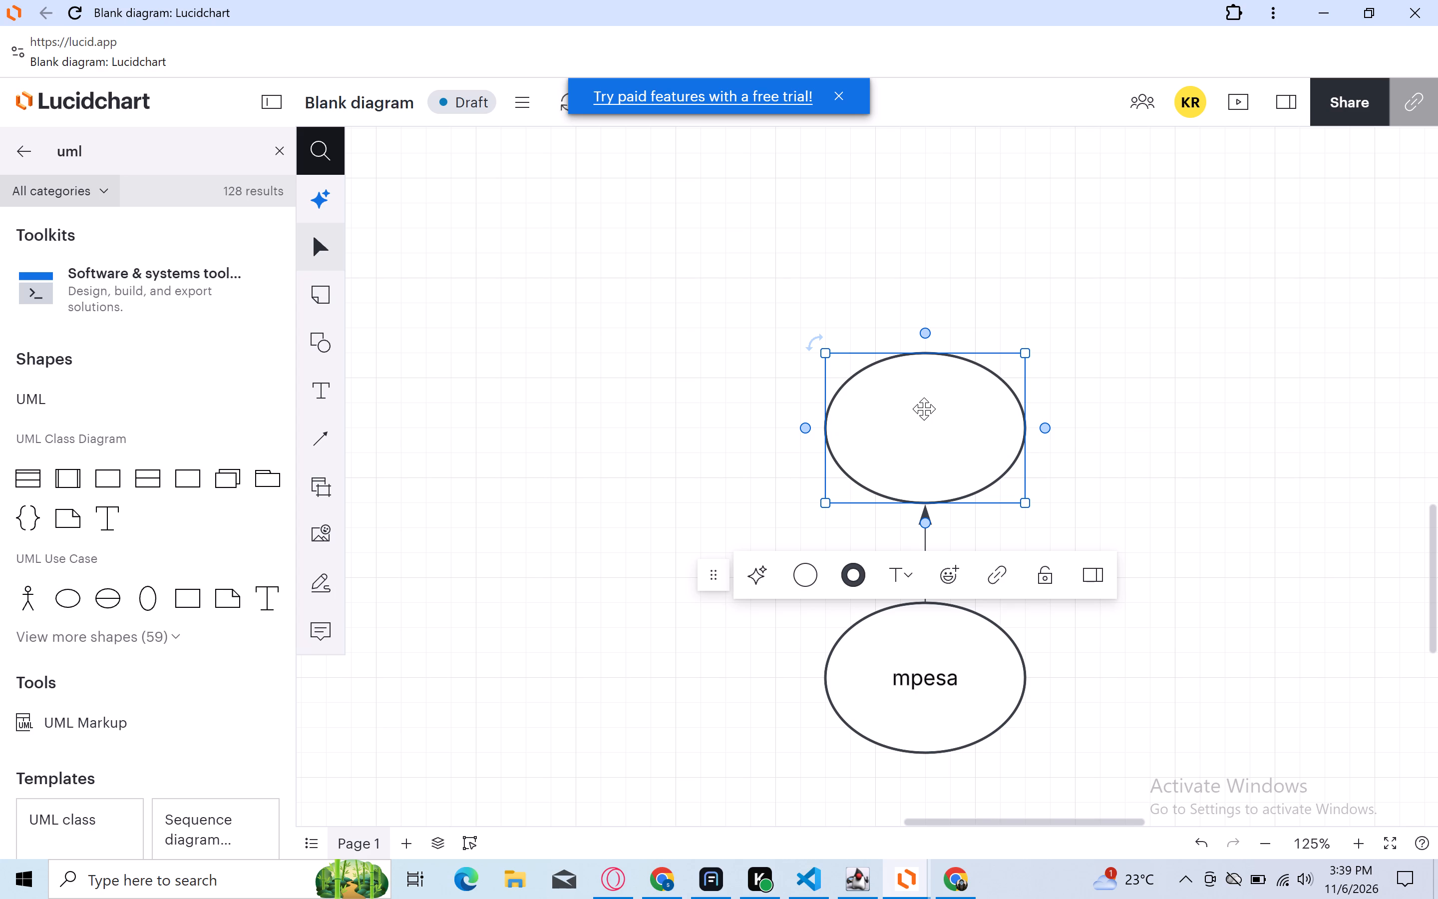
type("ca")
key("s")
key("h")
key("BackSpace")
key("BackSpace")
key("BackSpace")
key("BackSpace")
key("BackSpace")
Label the new ellipse above mpesa MakePayment.
type("MAke")
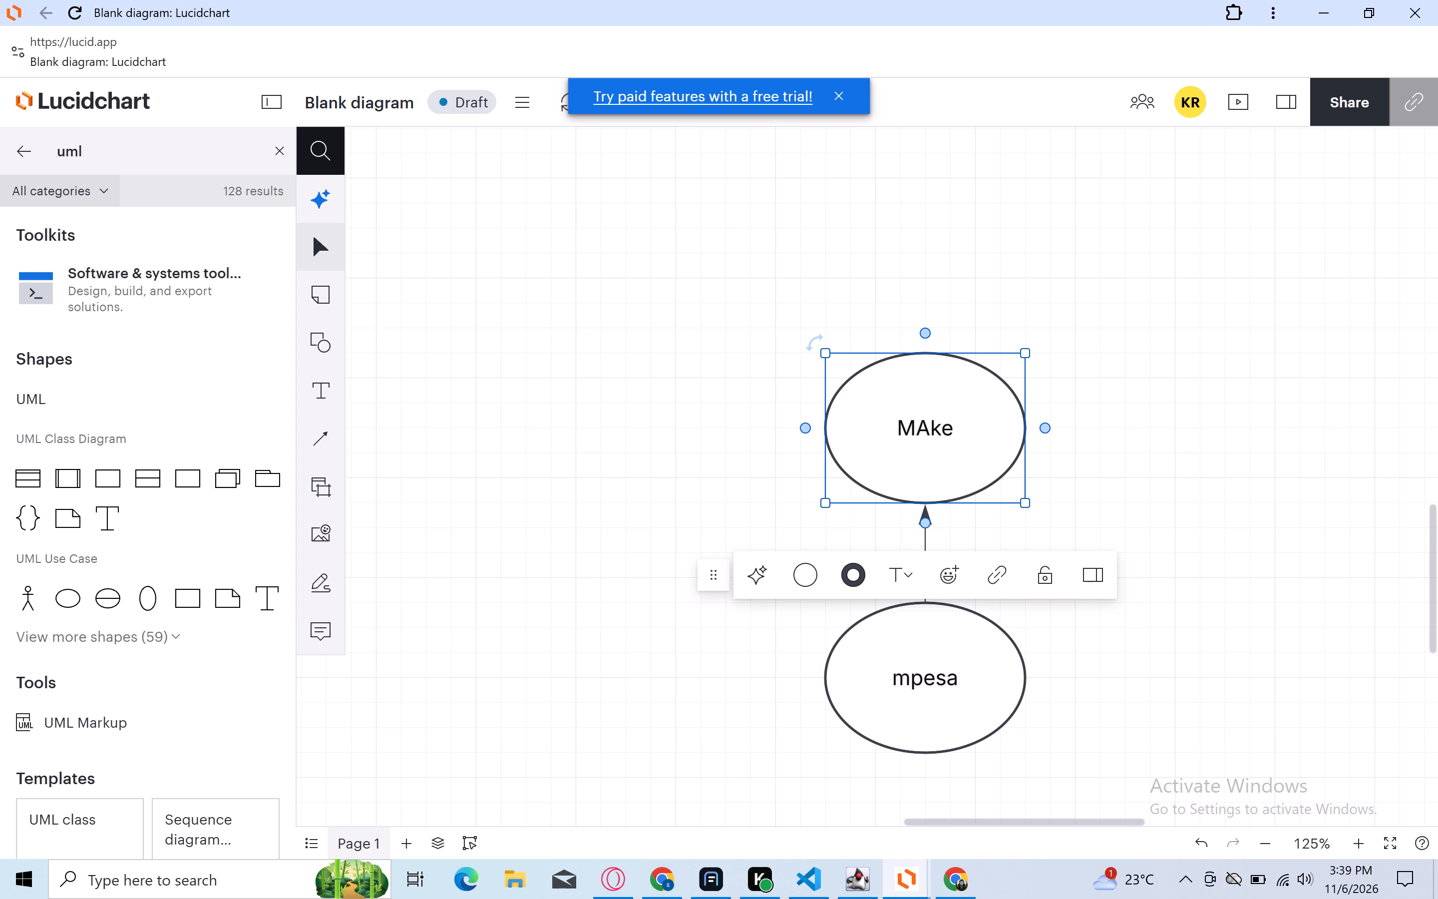
key("BackSpace")
key("BackSpace")
key("BackSpace")
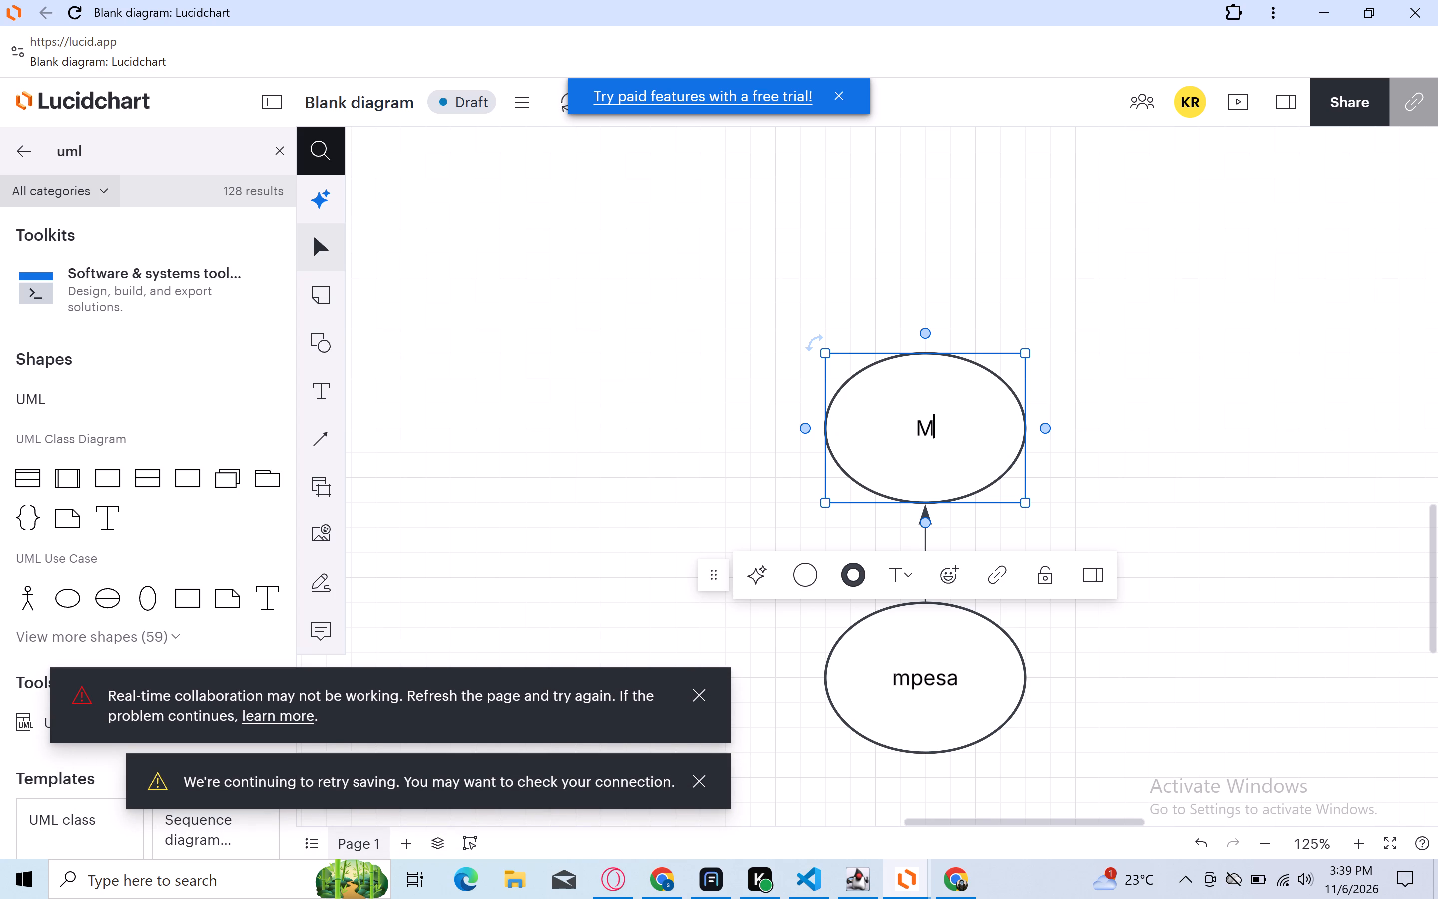
key("a")
type("ke")
key("shift+p")
key("a")
key("y")
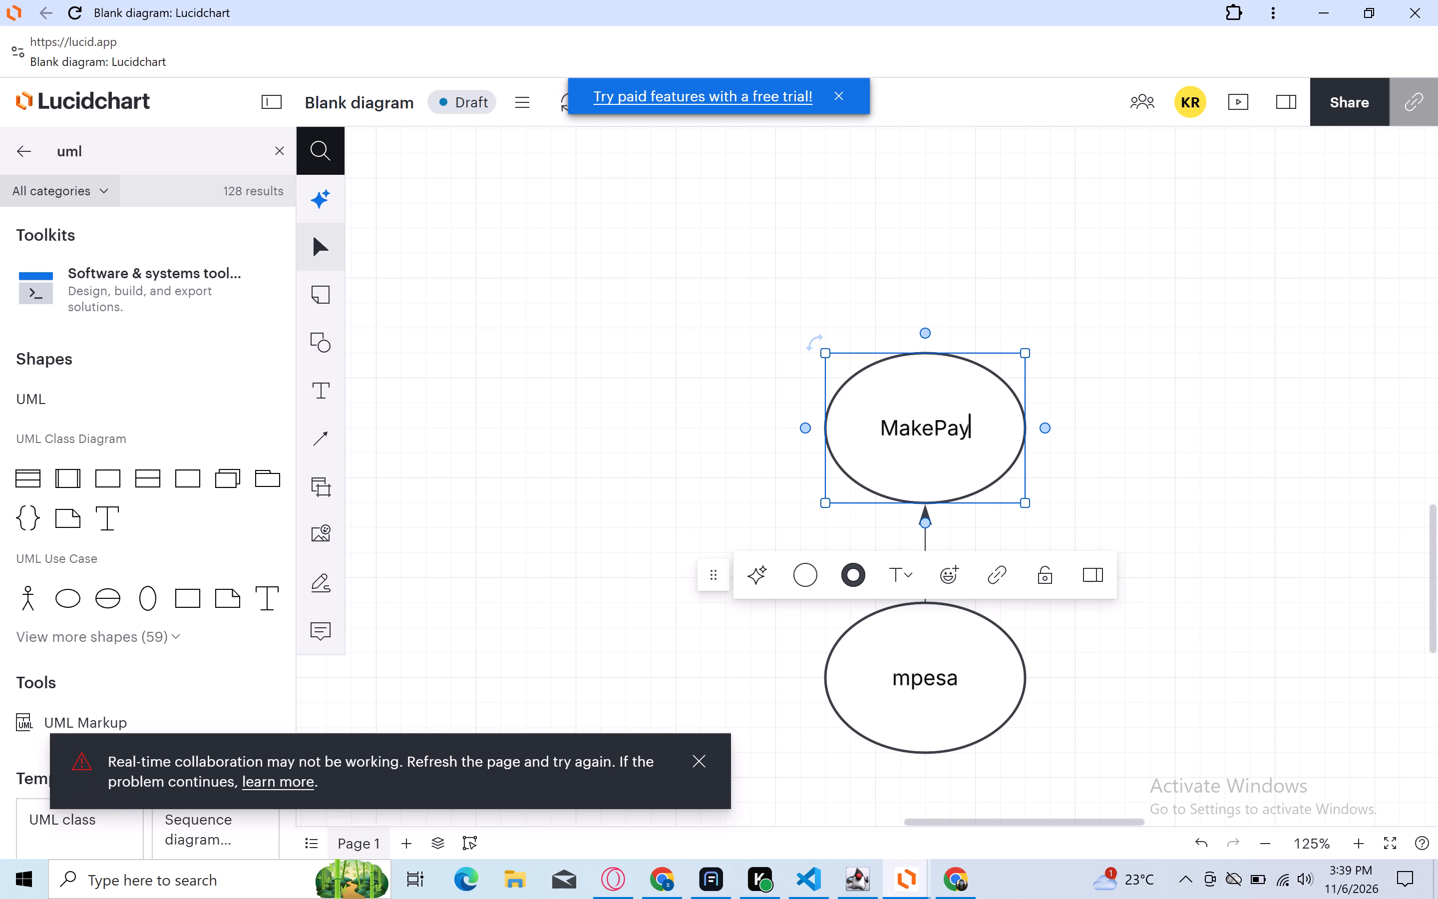
type("me")
type("nt")
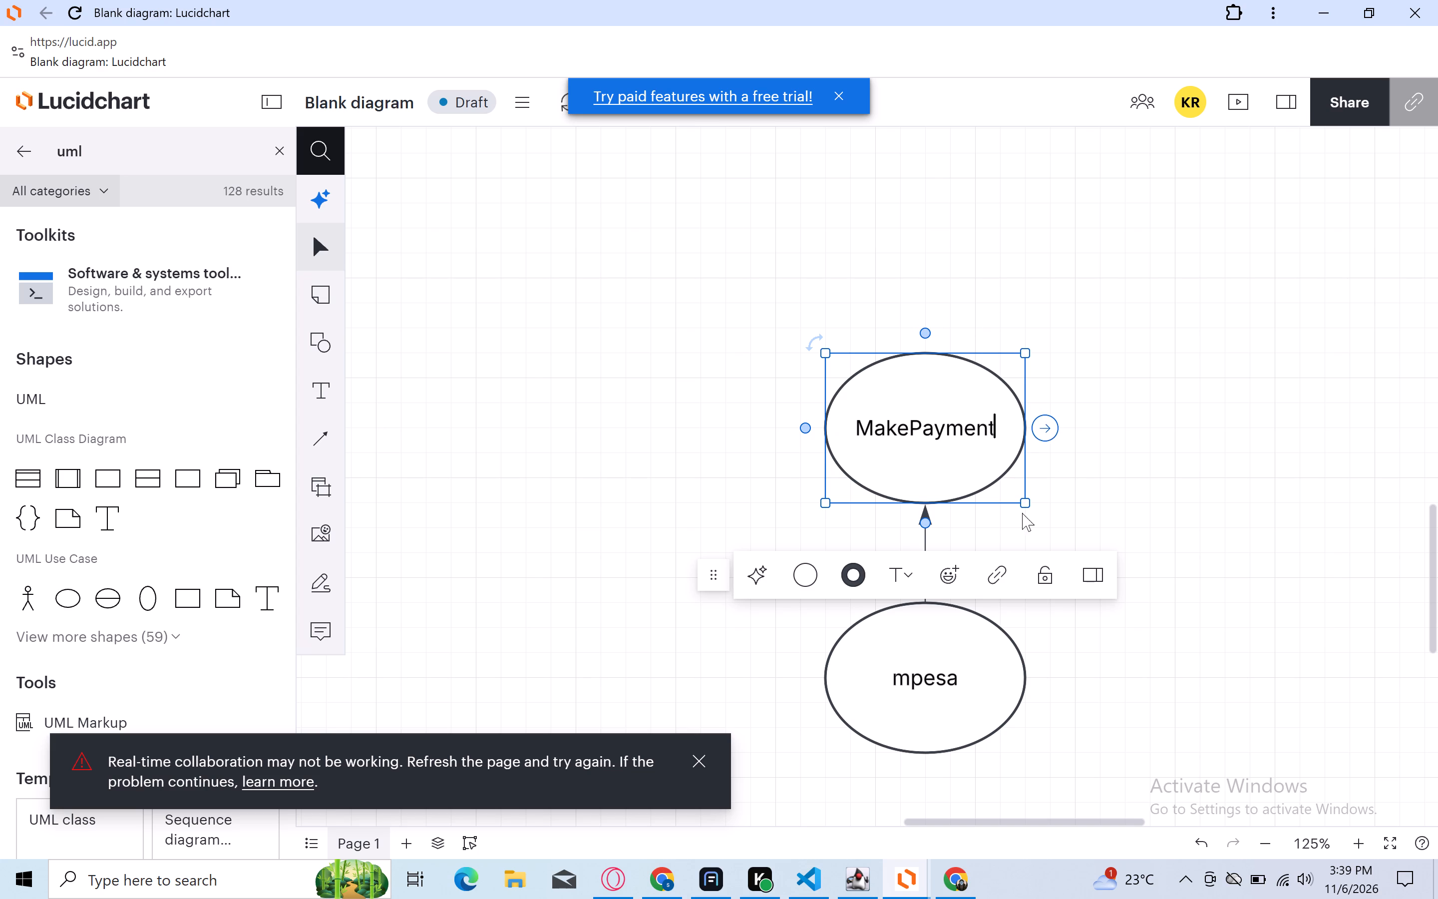
left_click(671, 625)
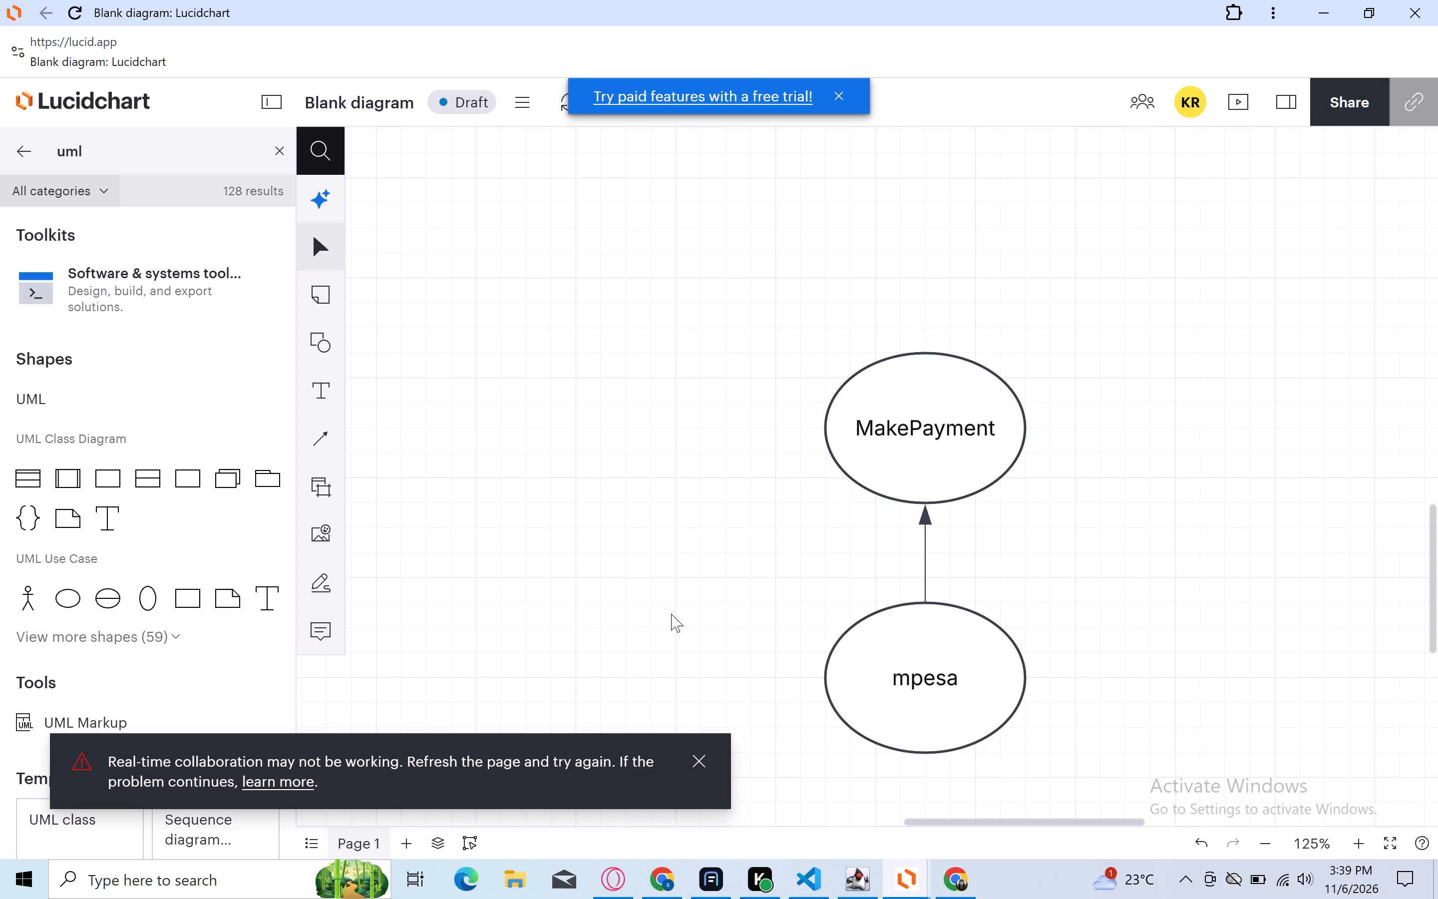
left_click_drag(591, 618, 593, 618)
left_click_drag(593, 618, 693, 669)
Place a UML Use Case ellipse to the left of mpesa, level with it and about 60 px away.
left_click(61, 604)
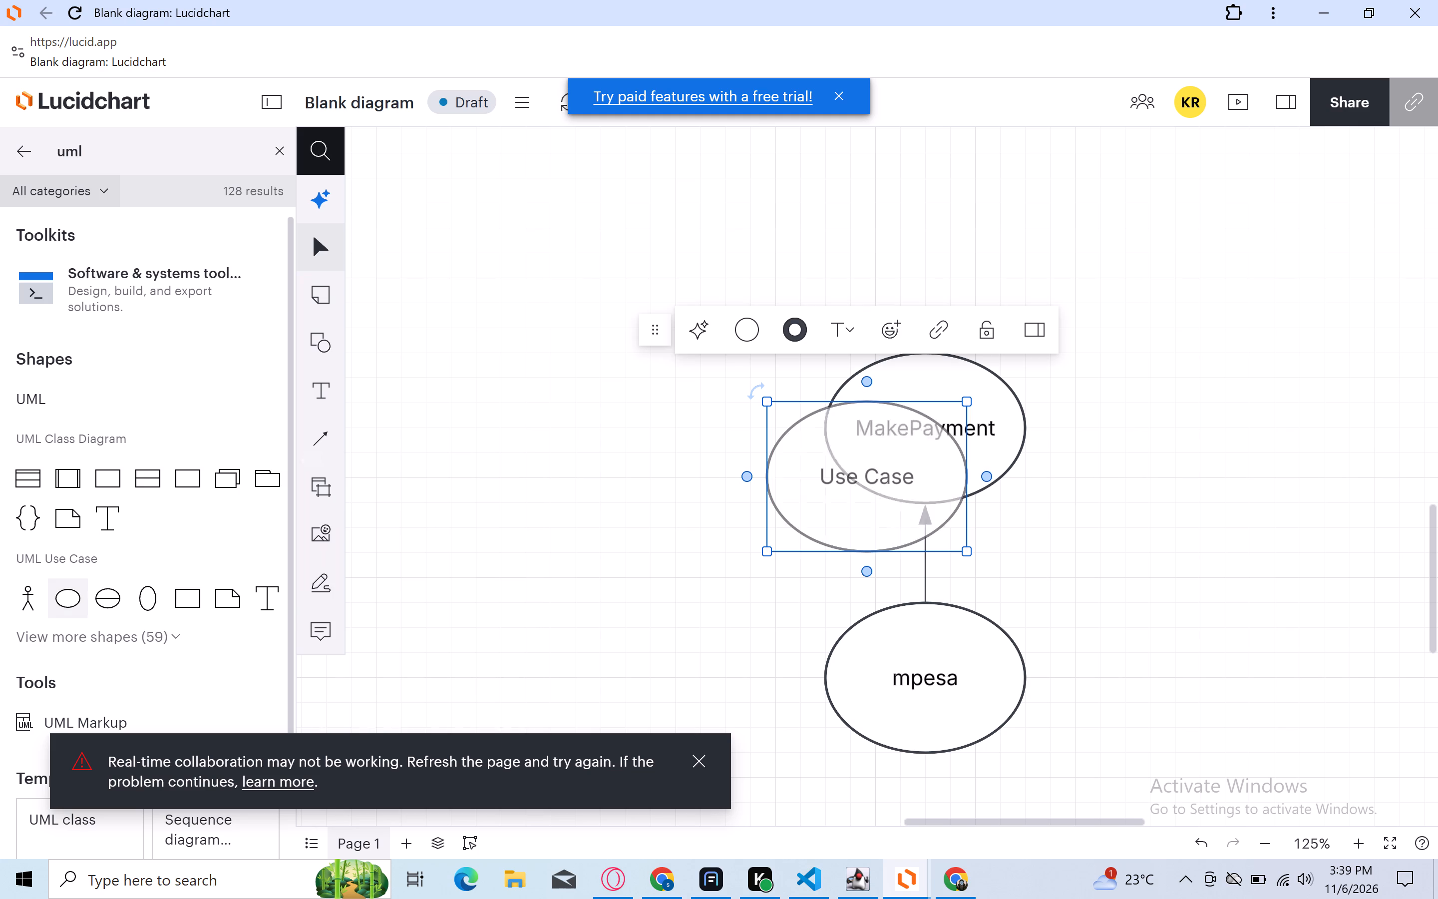
left_click_drag(855, 505, 832, 542)
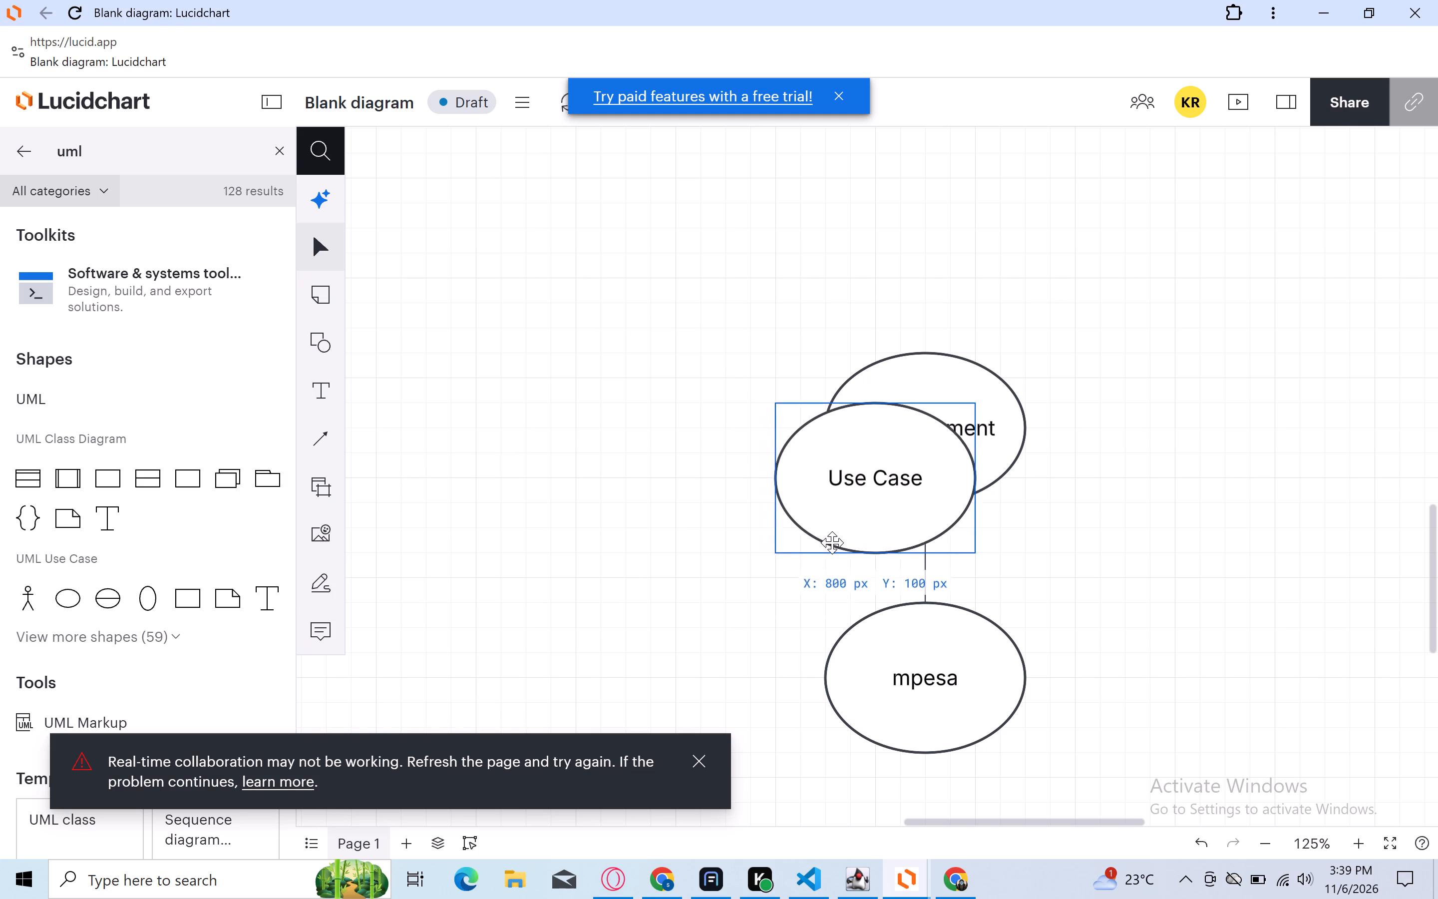
left_click_drag(832, 542, 669, 644)
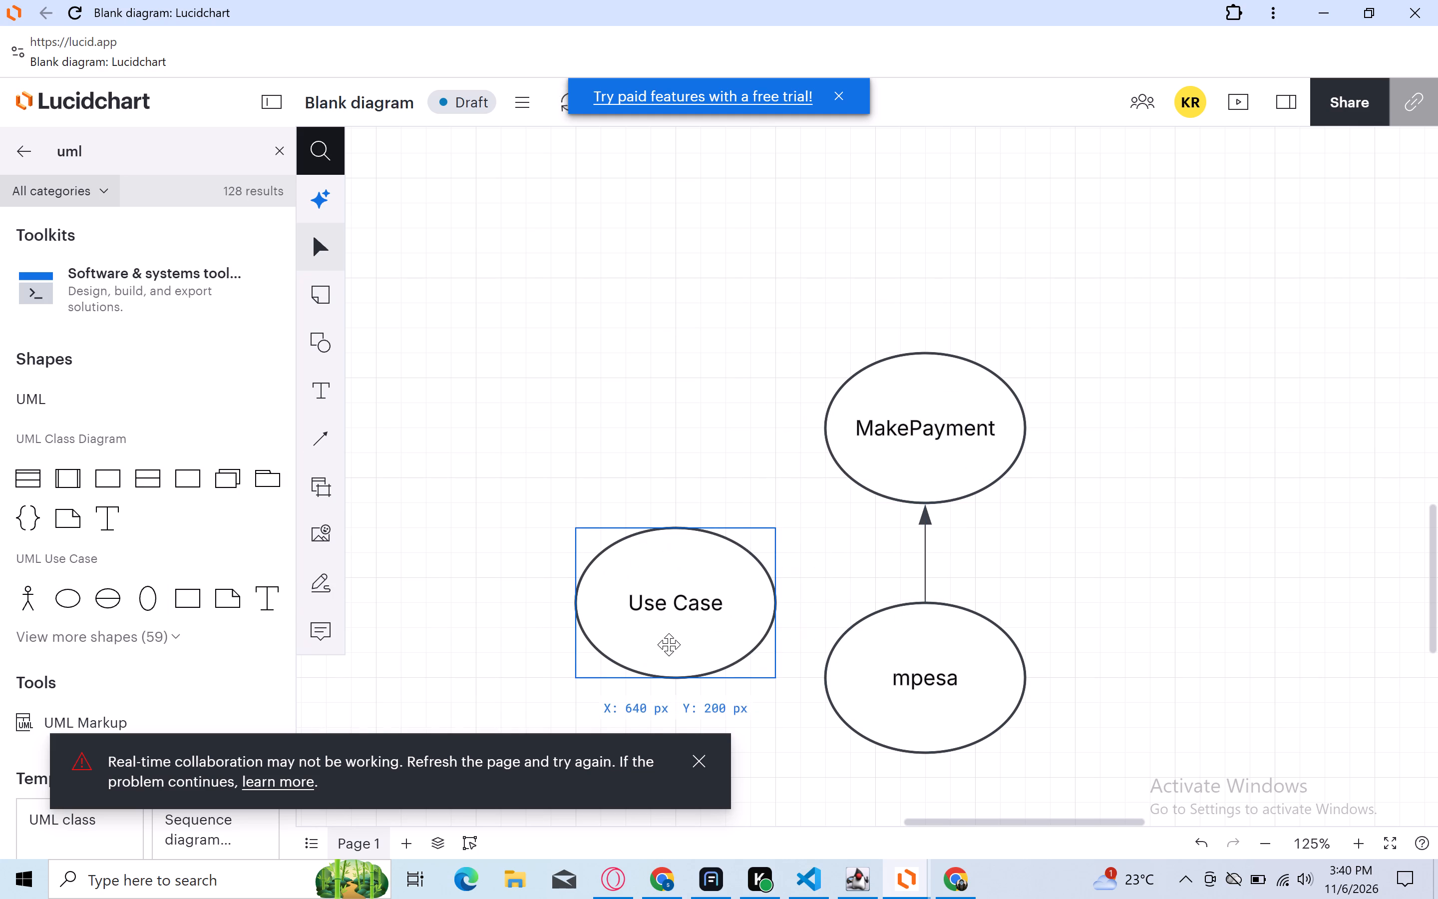
left_click_drag(669, 644, 636, 699)
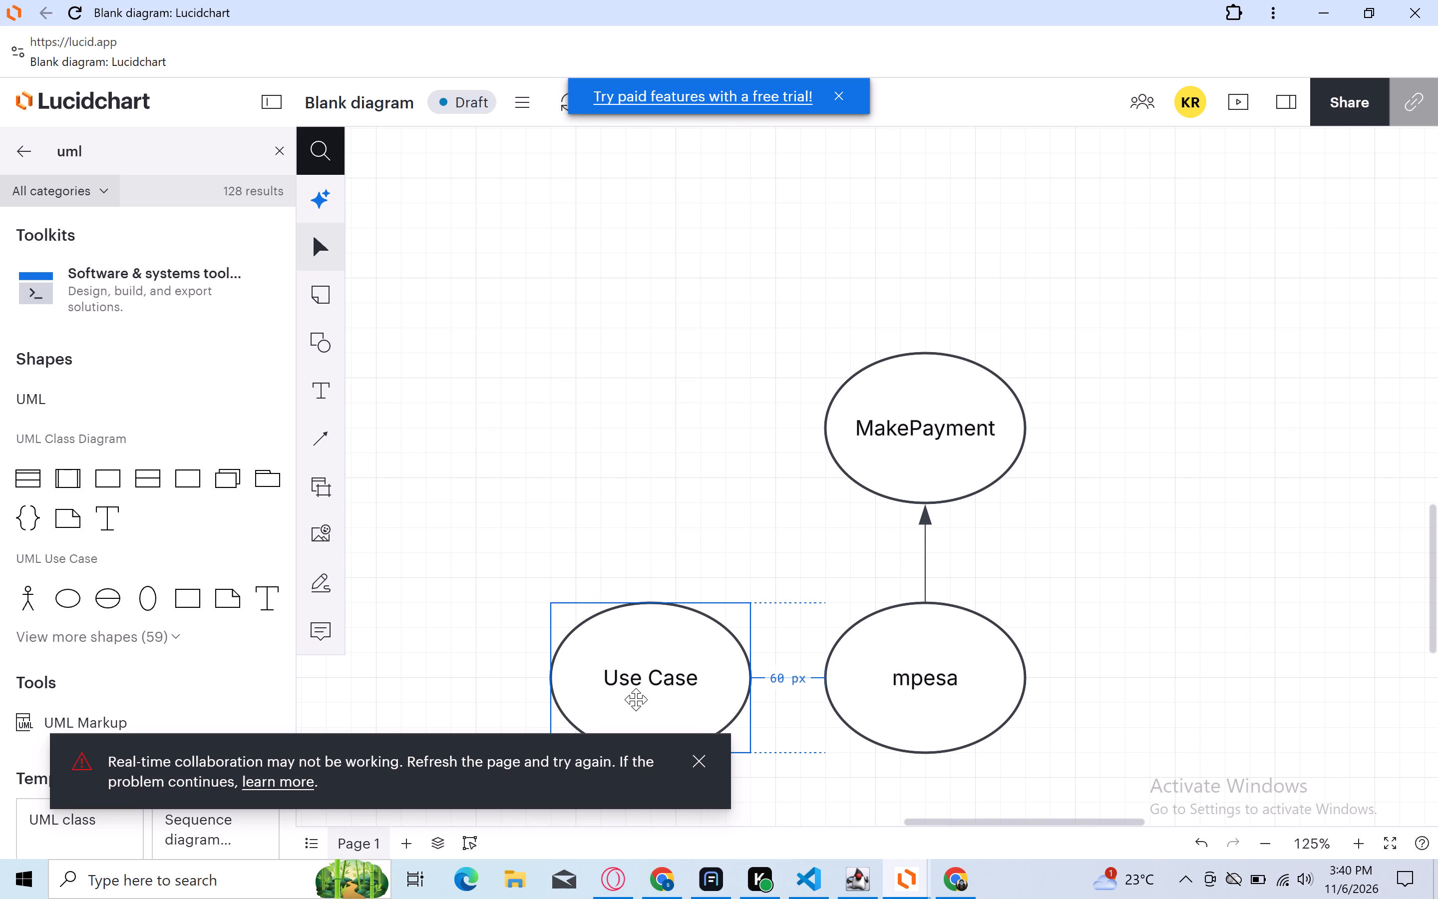
left_click_drag(636, 699, 636, 697)
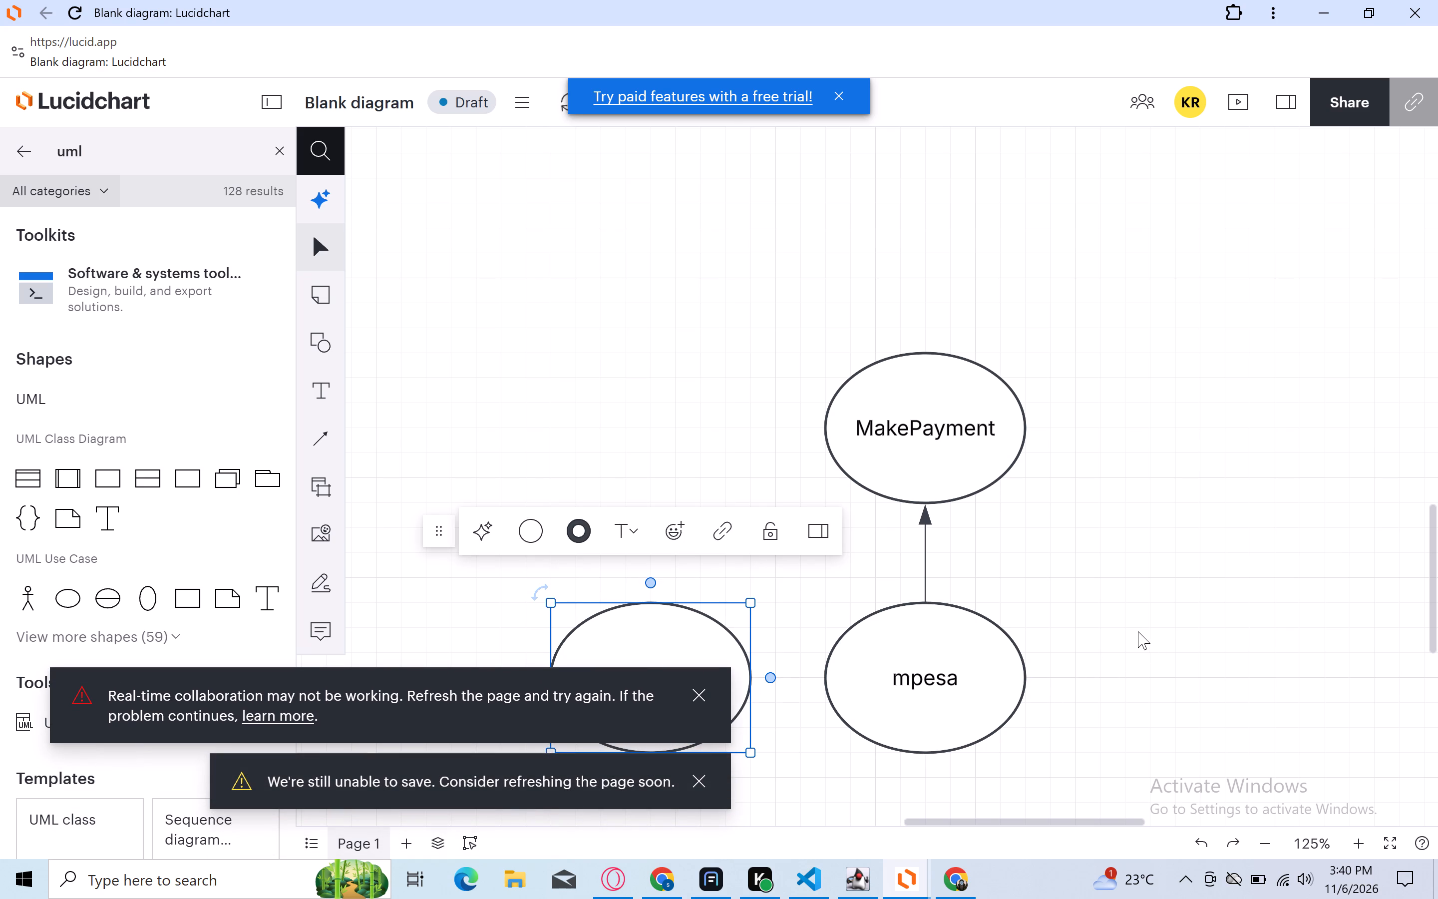
left_click_drag(1140, 631, 1142, 655)
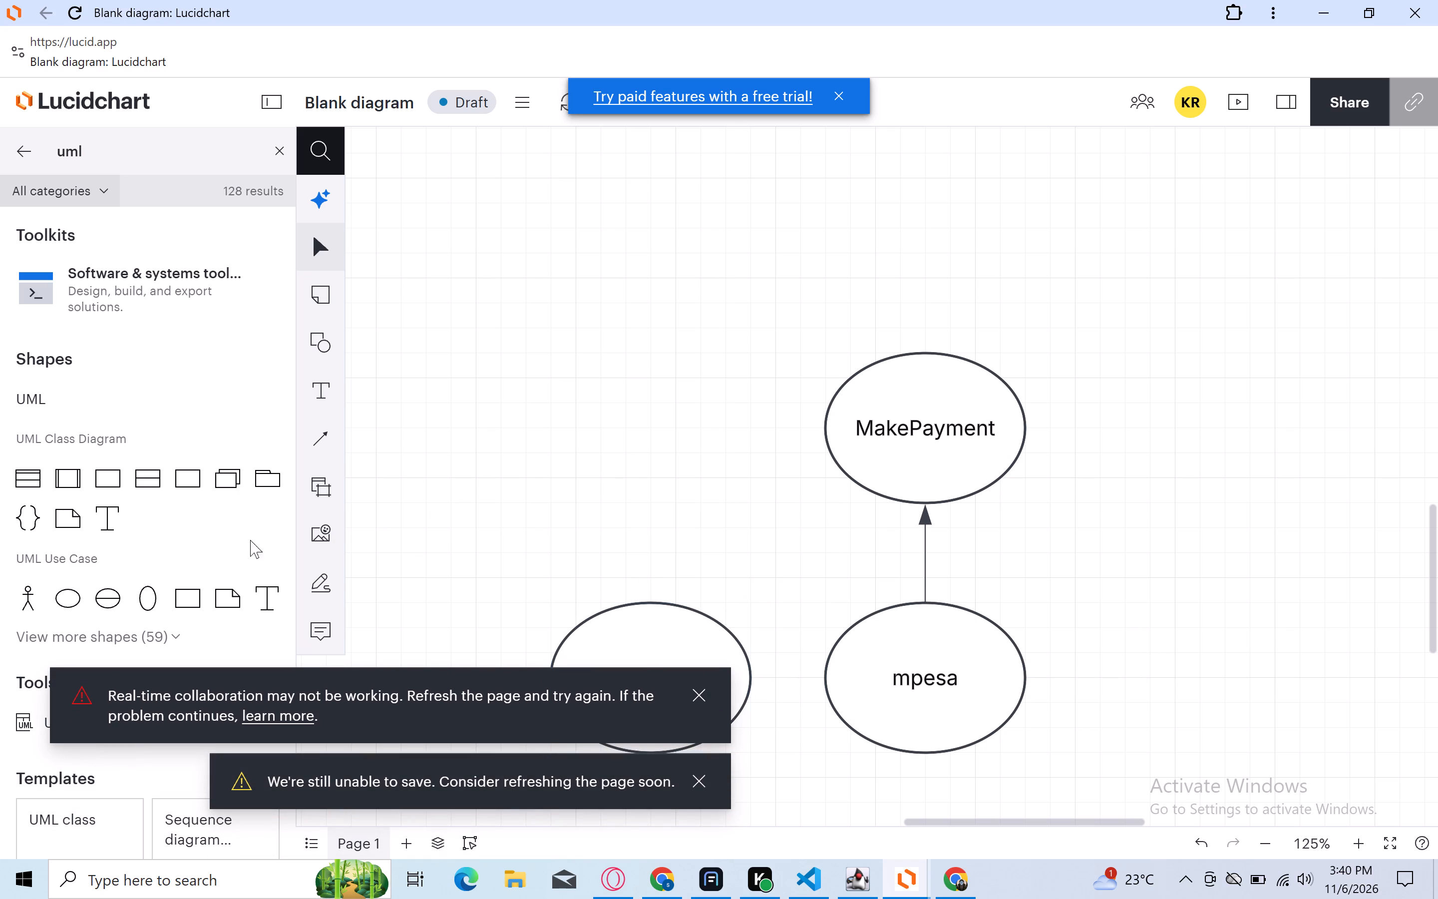
Place another UML Use Case ellipse to the right of mpesa, level with it and about 60 px away.
left_click(74, 606)
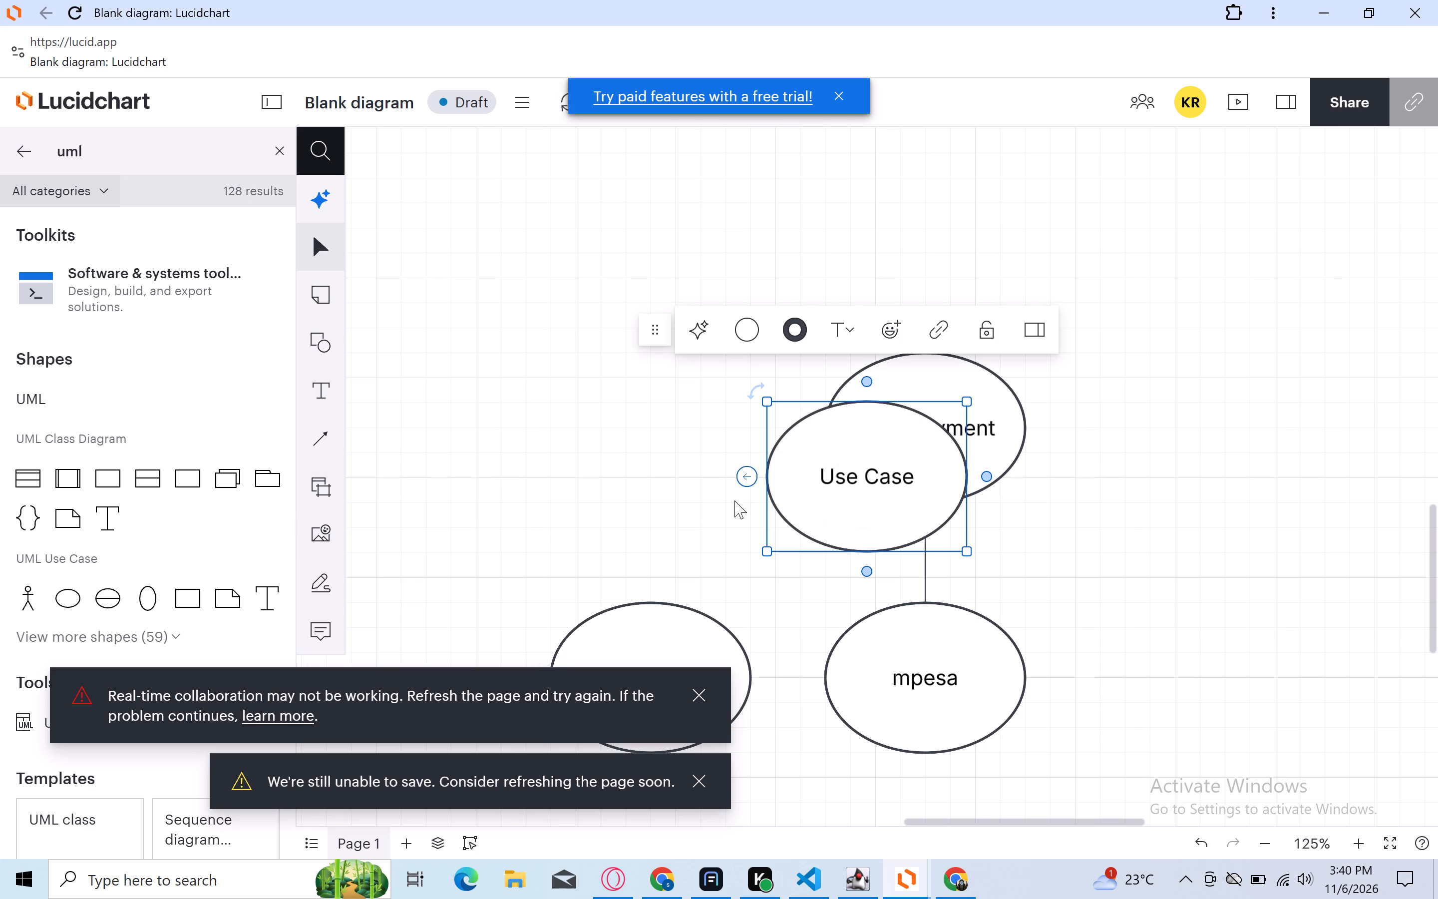
left_click_drag(920, 493, 1182, 679)
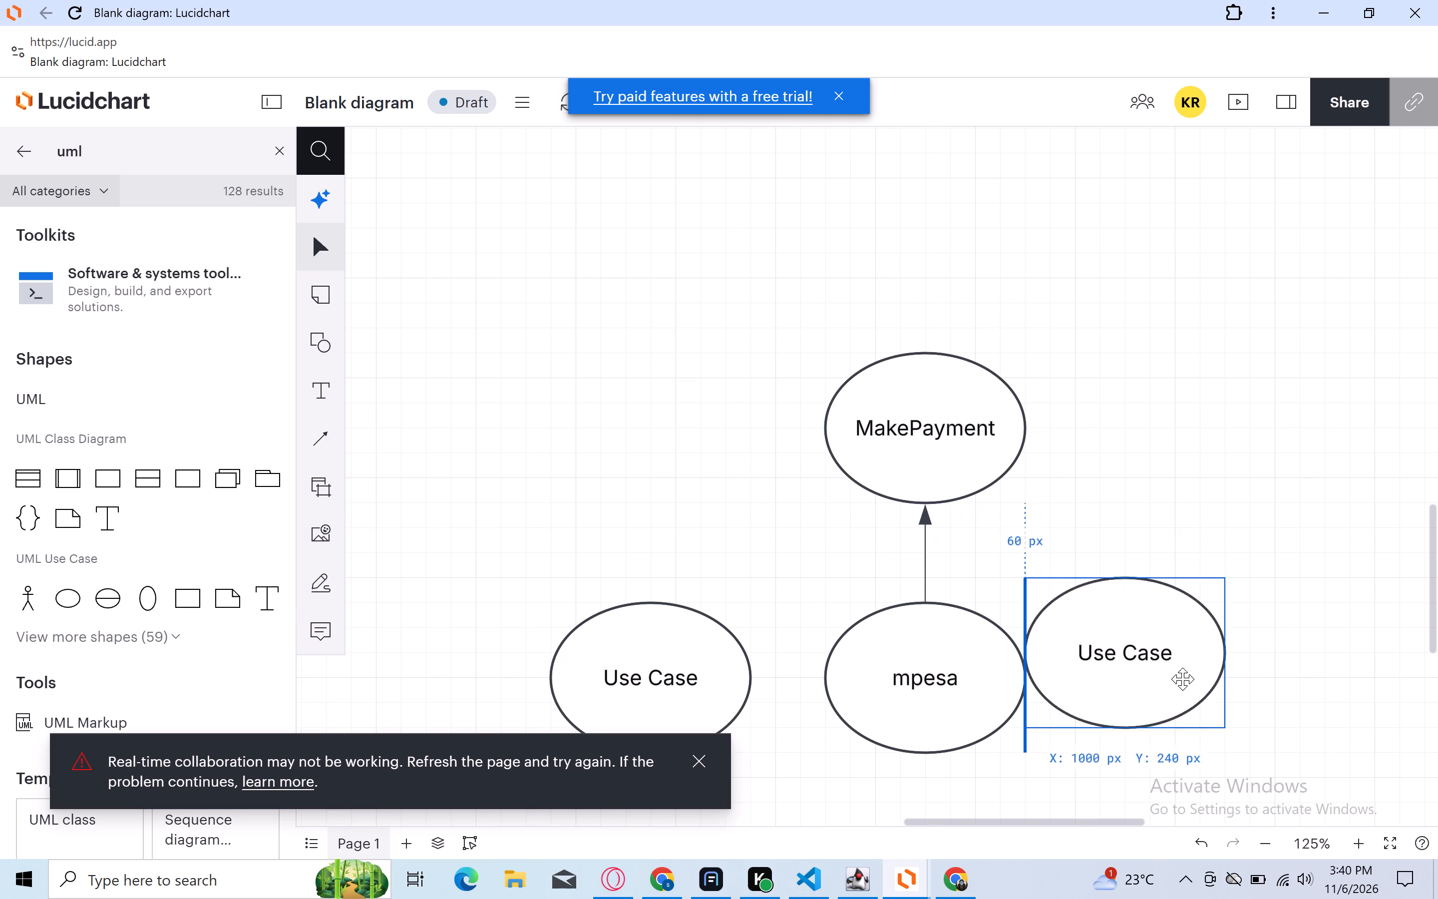
left_click_drag(1182, 679, 1261, 707)
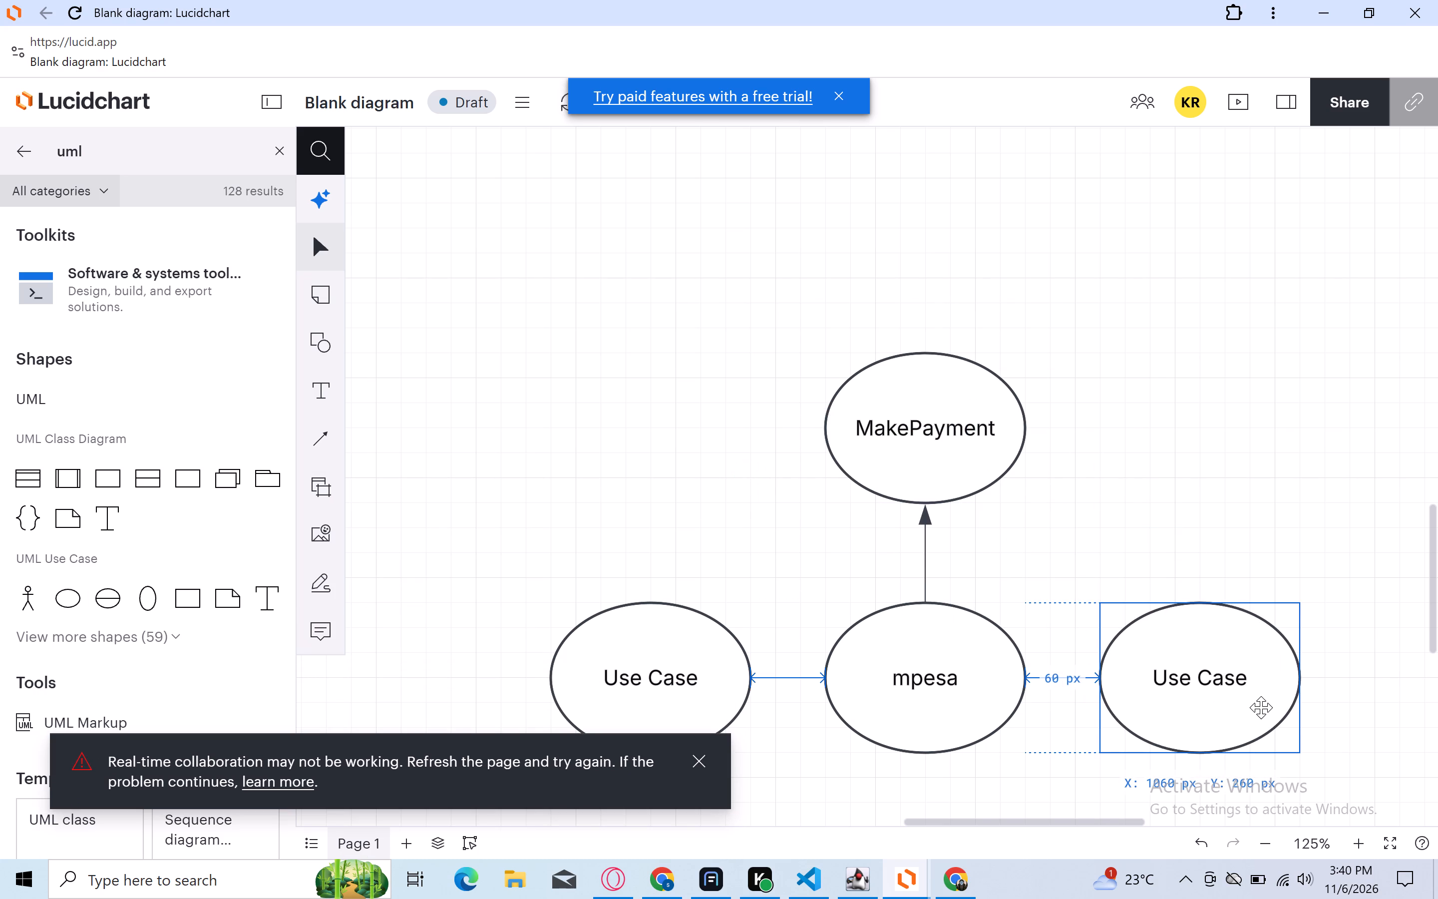
left_click_drag(1261, 707, 1262, 702)
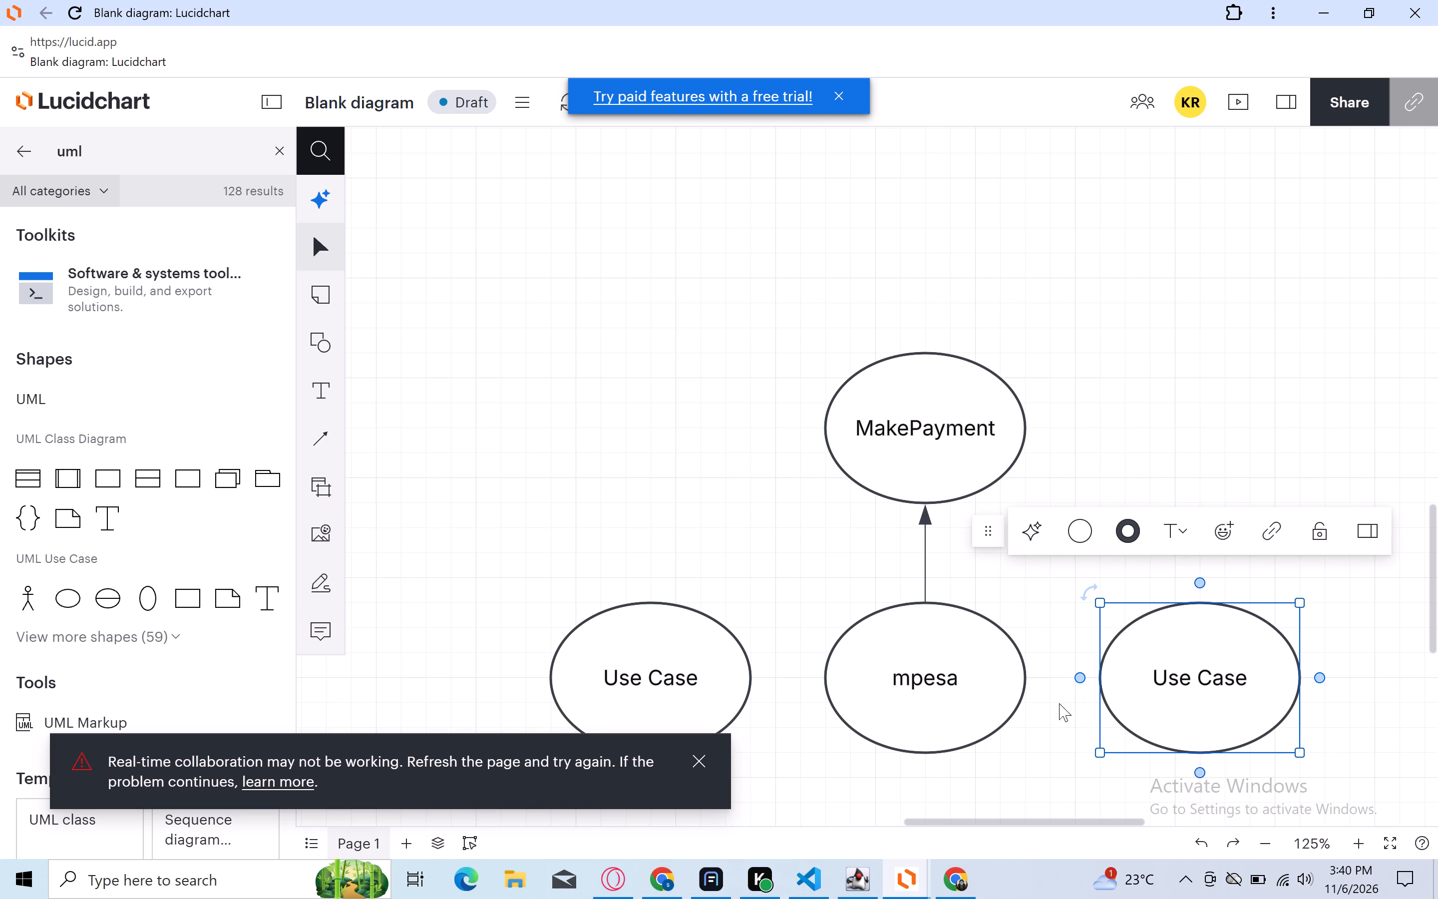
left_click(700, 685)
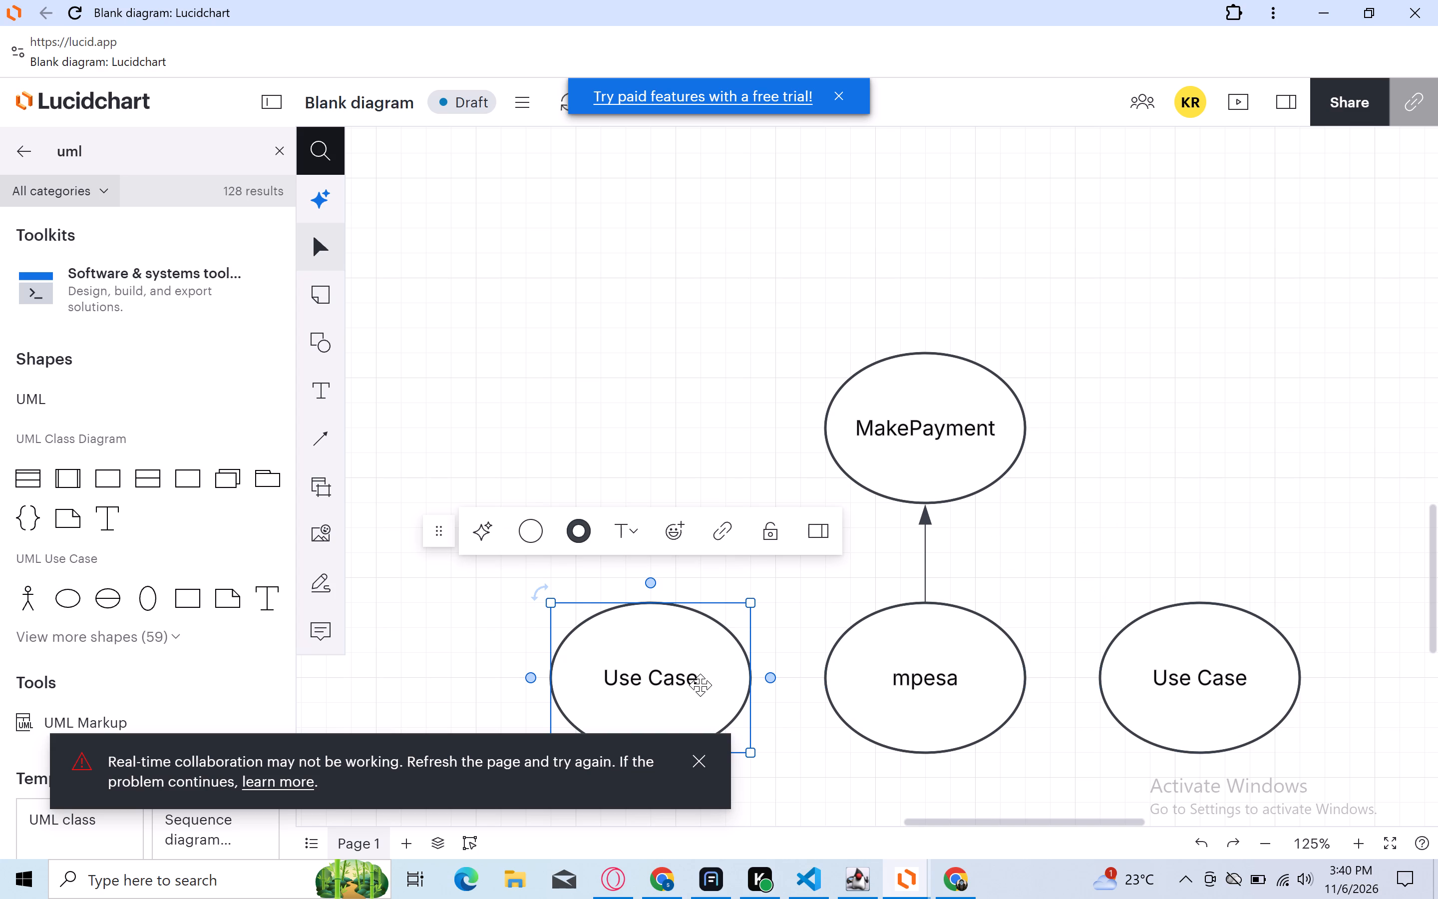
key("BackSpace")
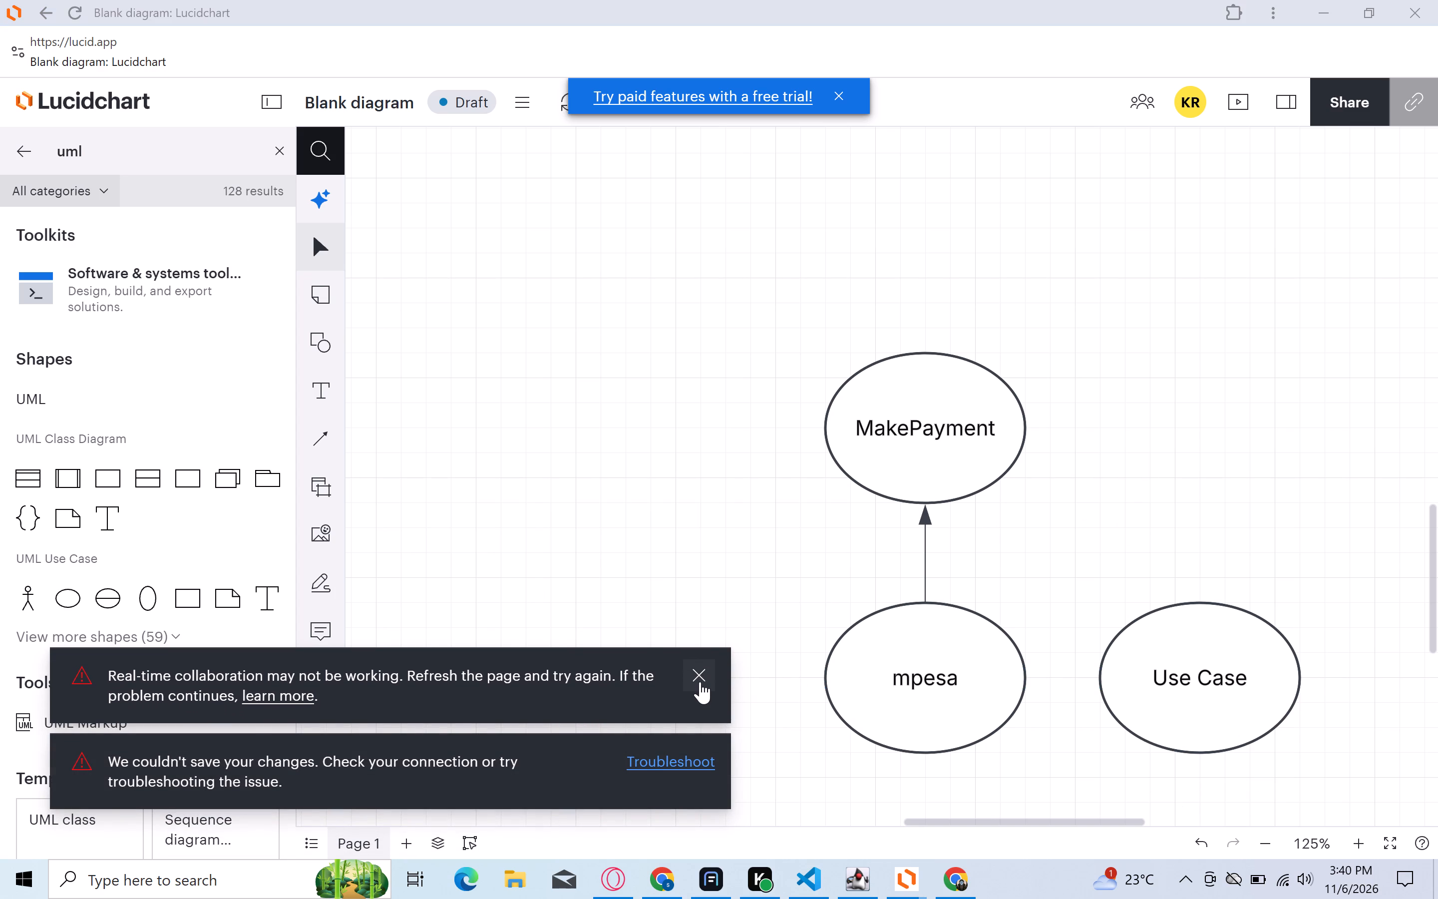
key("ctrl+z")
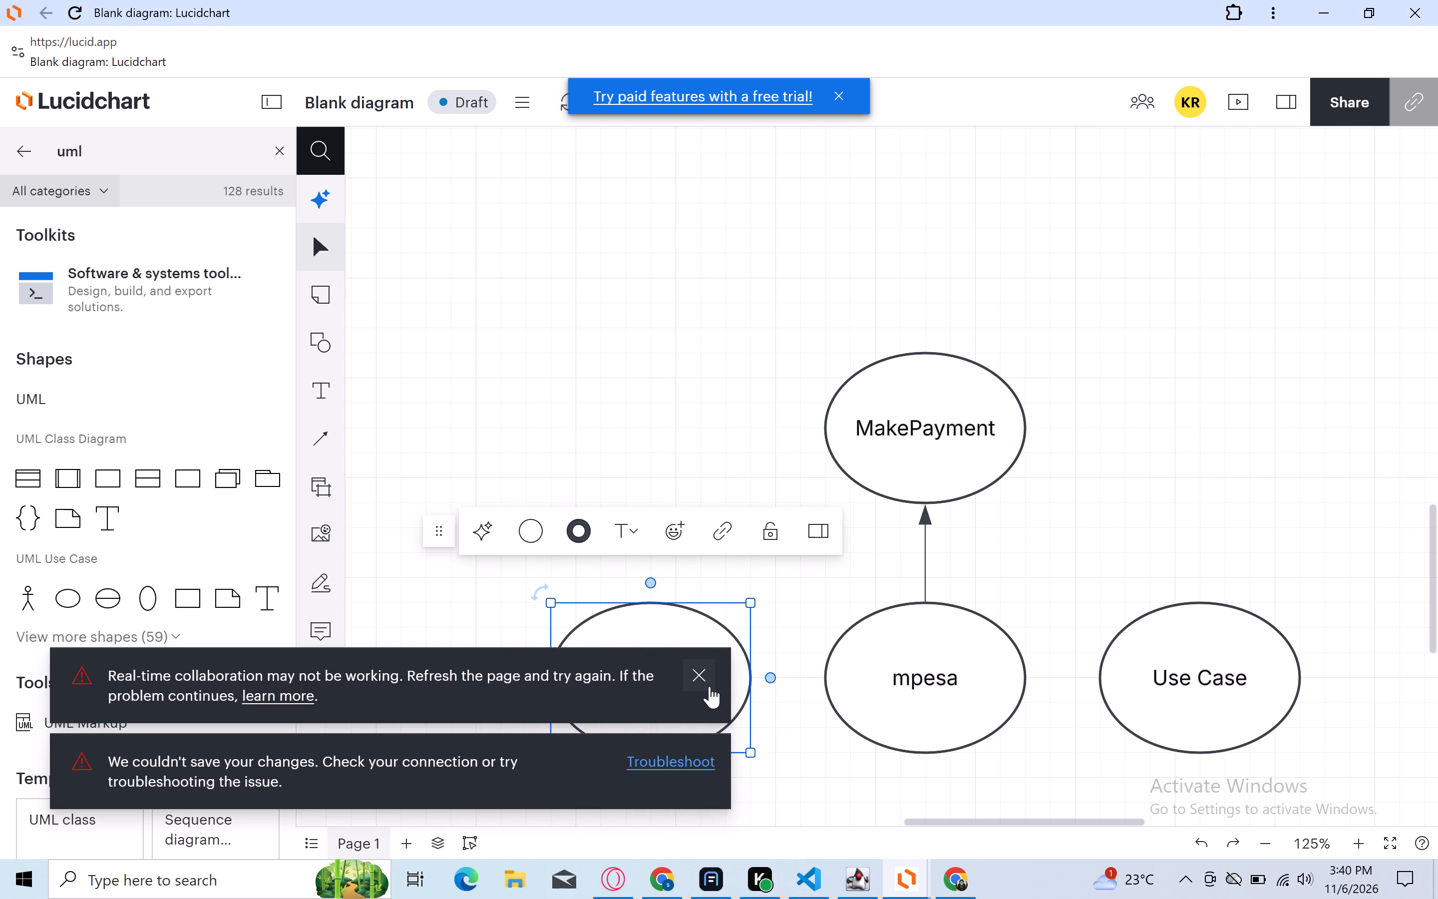
Dismiss the real-time collaboration warning and the free trial banner.
left_click(697, 670)
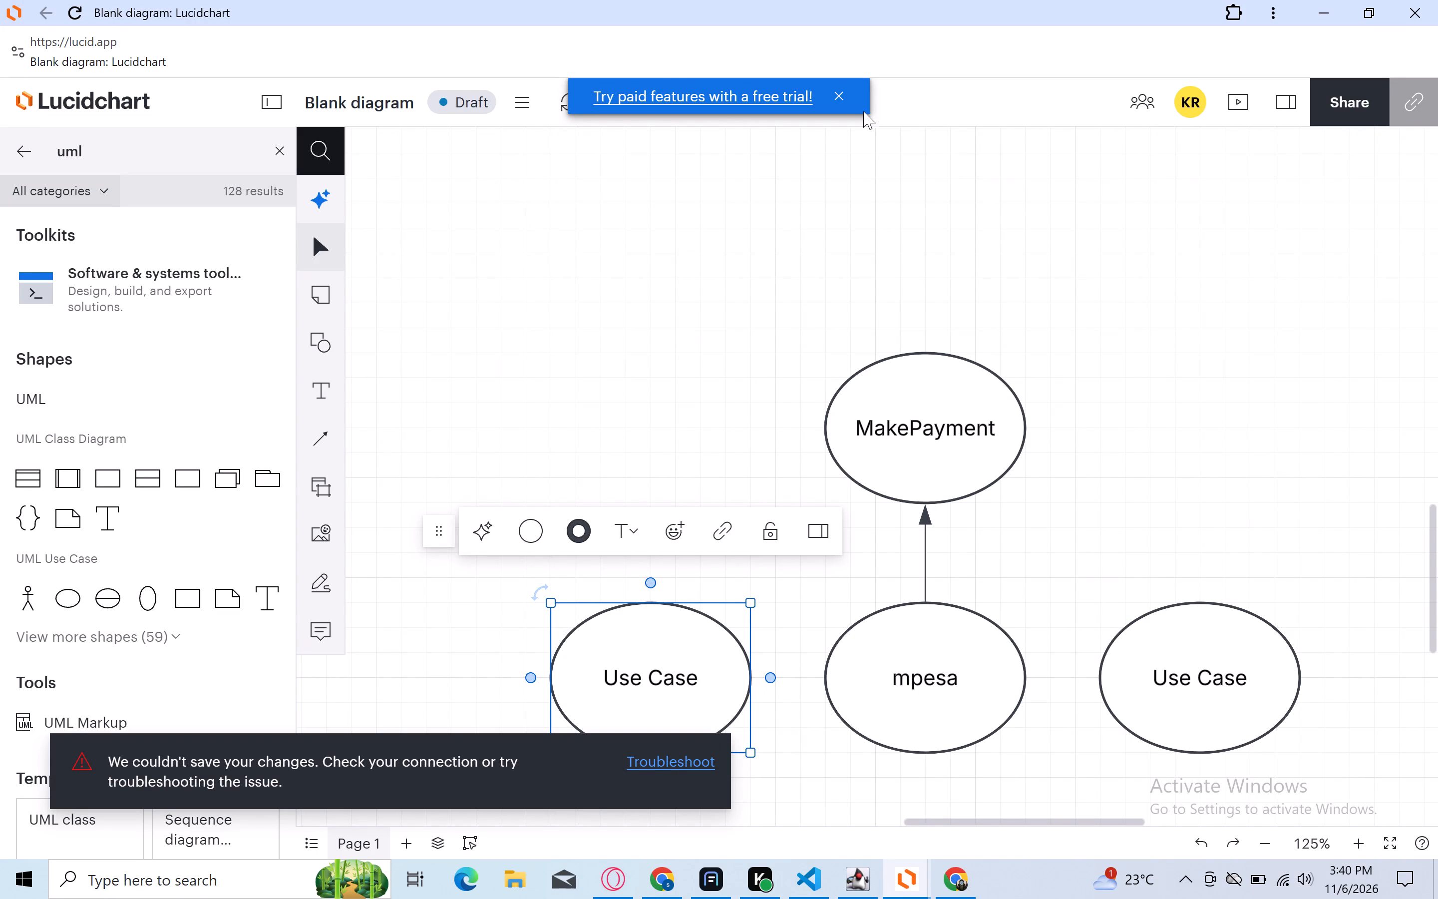
left_click(841, 94)
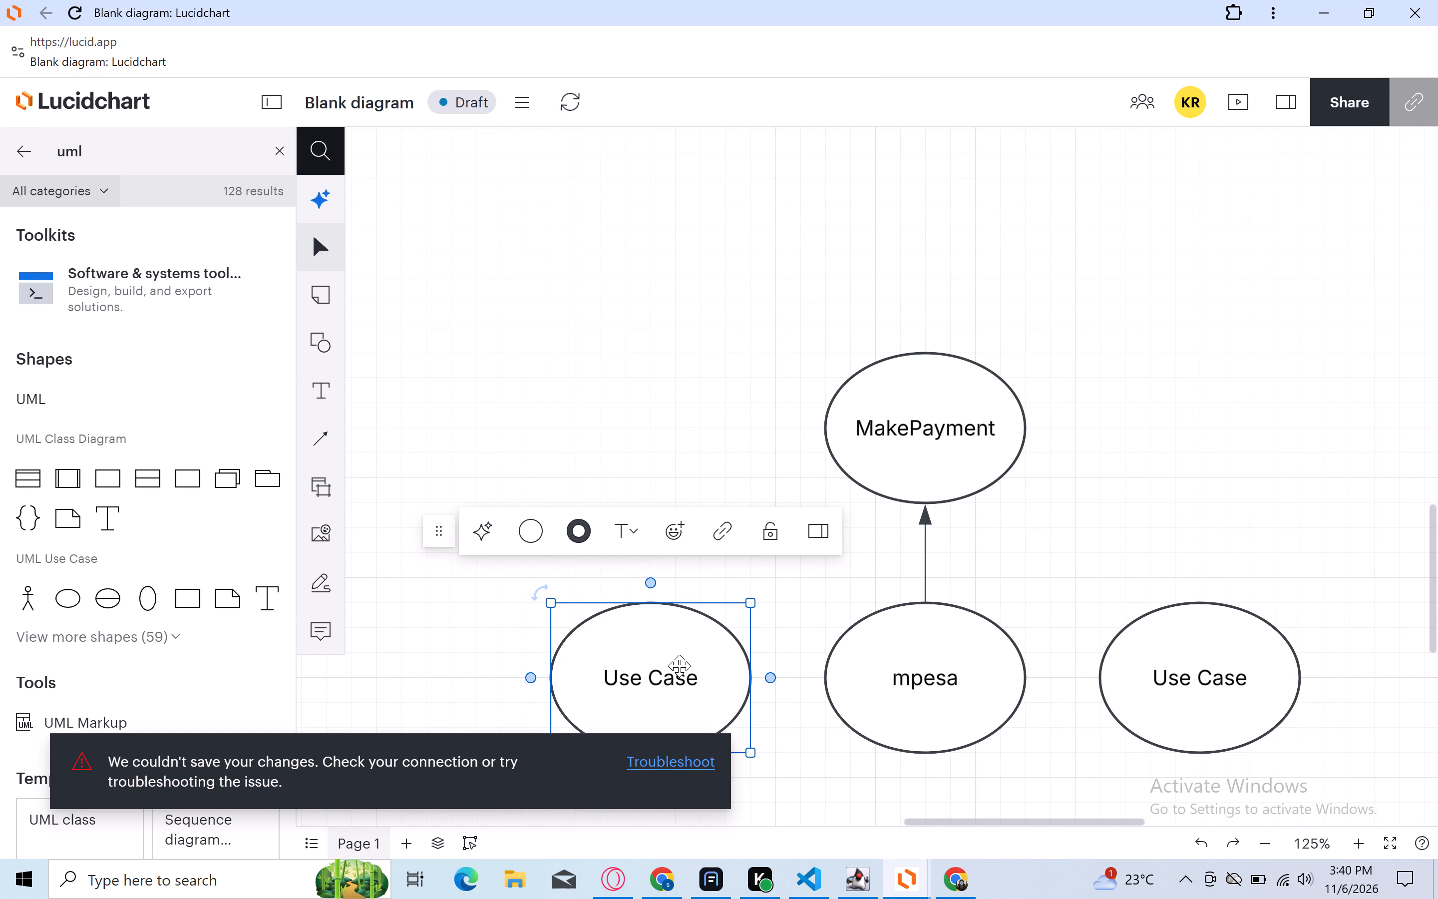
Replace the label of the Use Case ellipse left of mpesa with VisaCard.
left_click(702, 681)
key("BackSpace")
key("BackSpace")
key("BackSpace")
key("BackSpace")
key("BackSpace")
key("BackSpace")
key("BackSpace")
key("BackSpace")
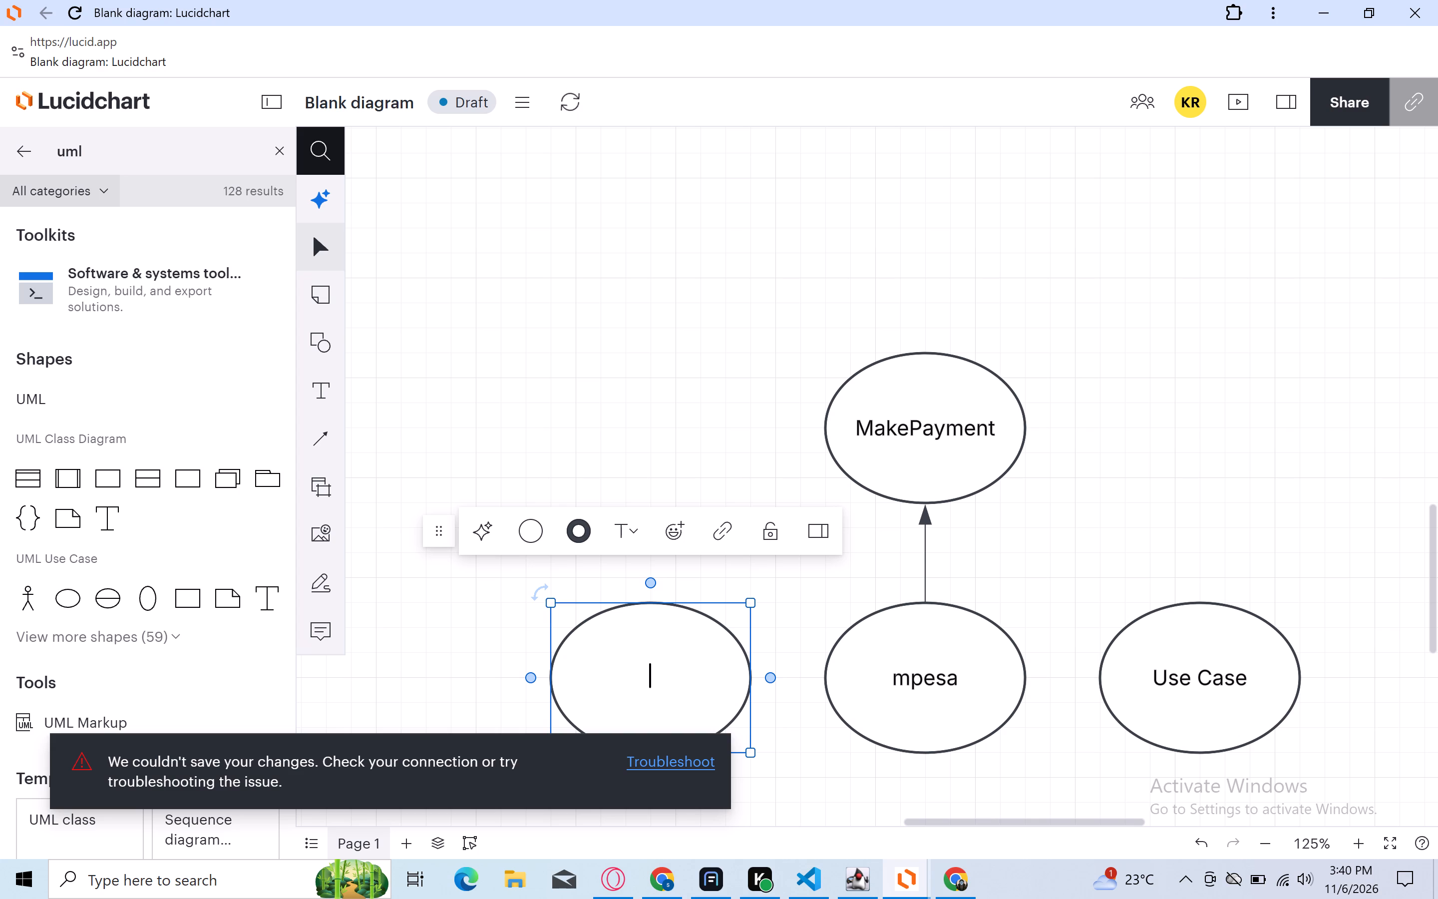
key("shift+v")
type("isa")
type("Ca")
type("rd")
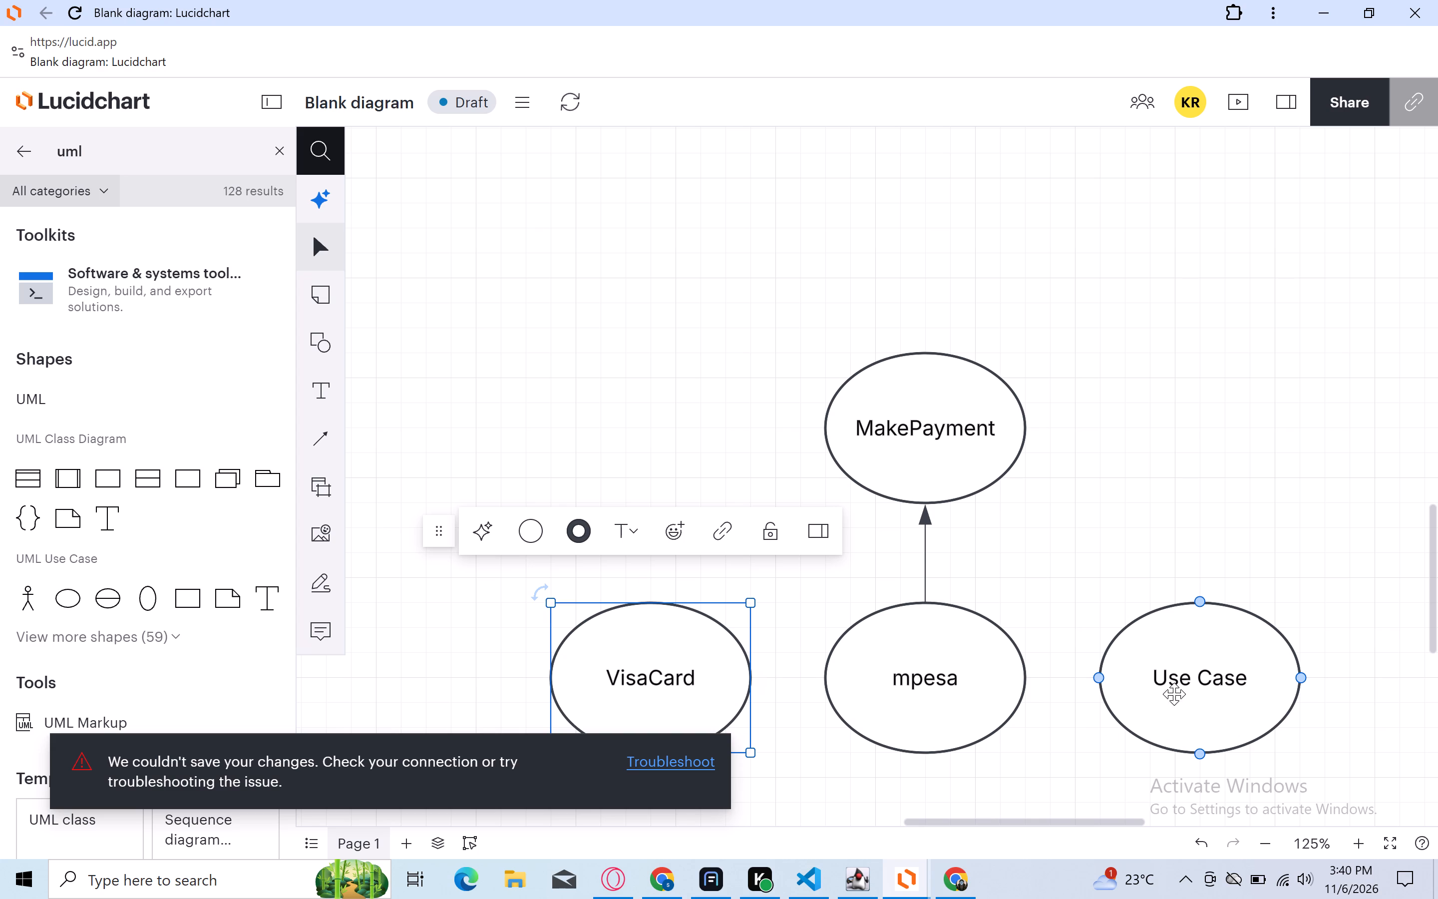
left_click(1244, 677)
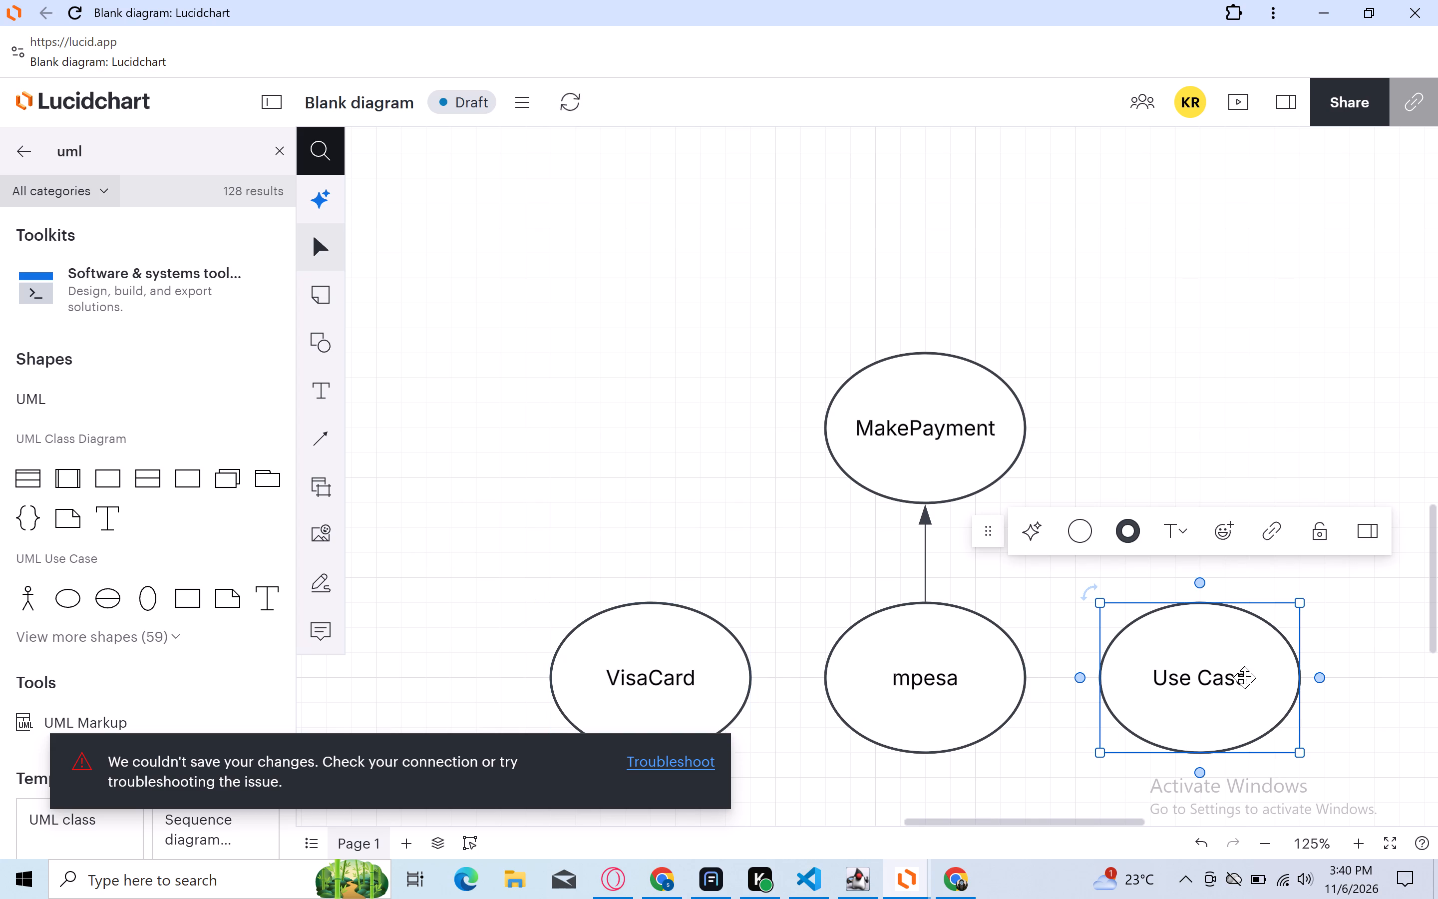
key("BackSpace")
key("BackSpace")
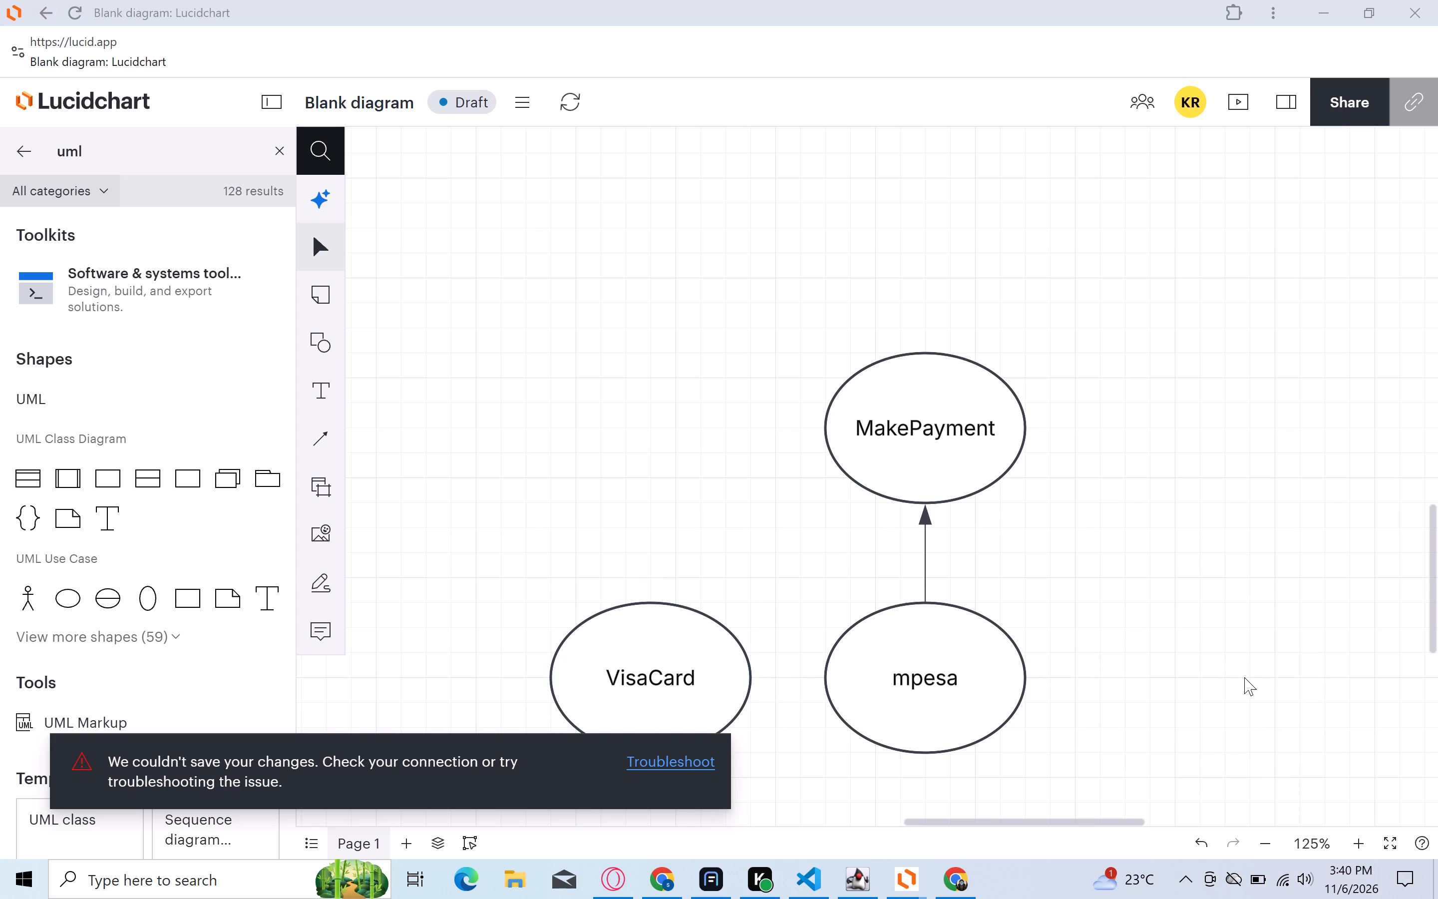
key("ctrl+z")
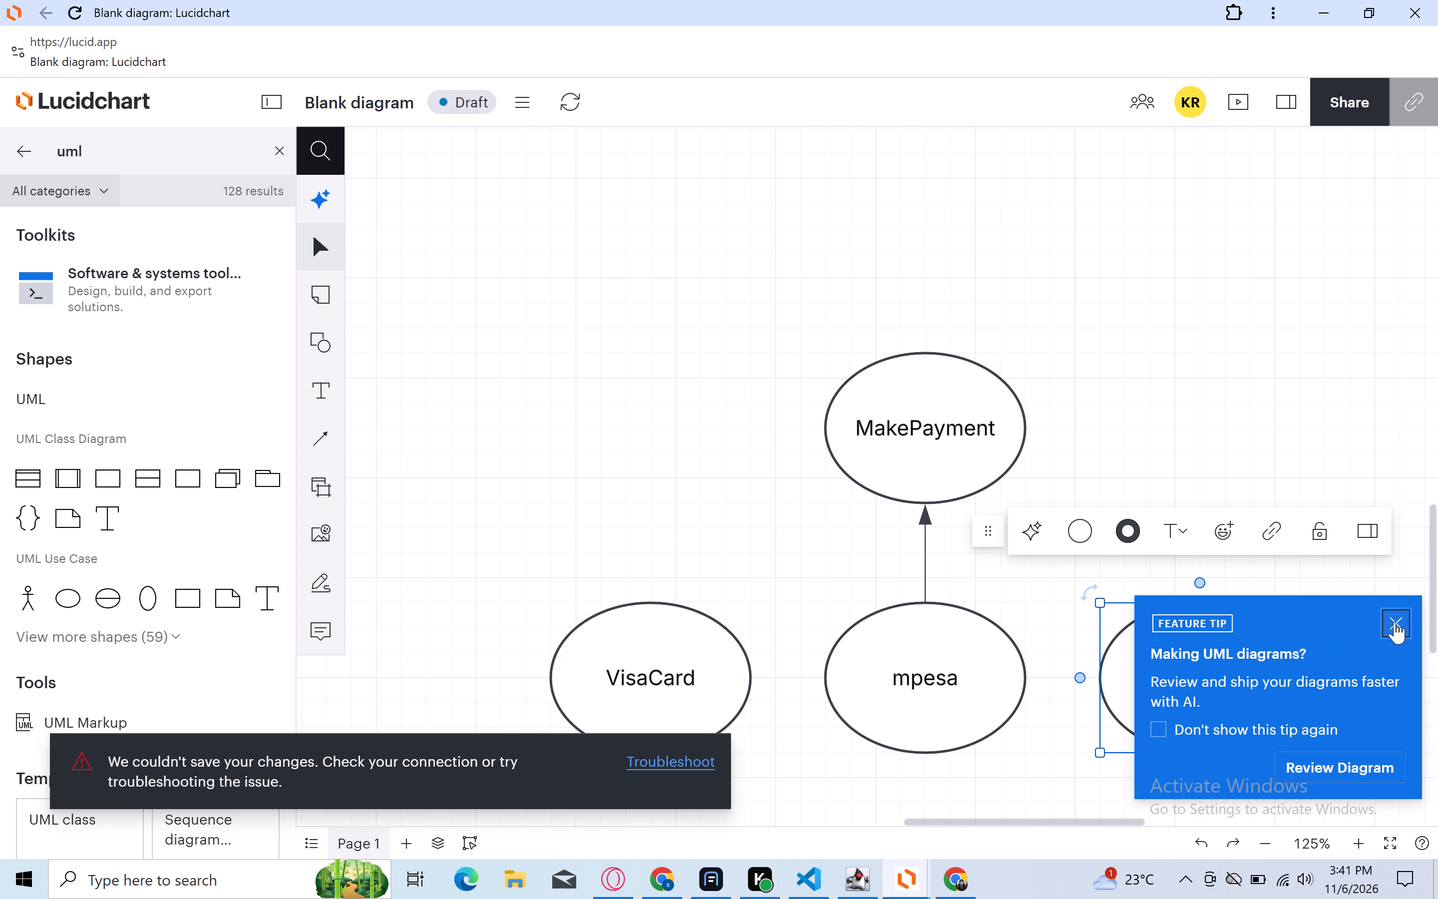
Dismiss the UML feature tip and replace the label of the Use Case ellipse right of mpesa with Cash.
left_click(1402, 623)
left_click(1250, 682)
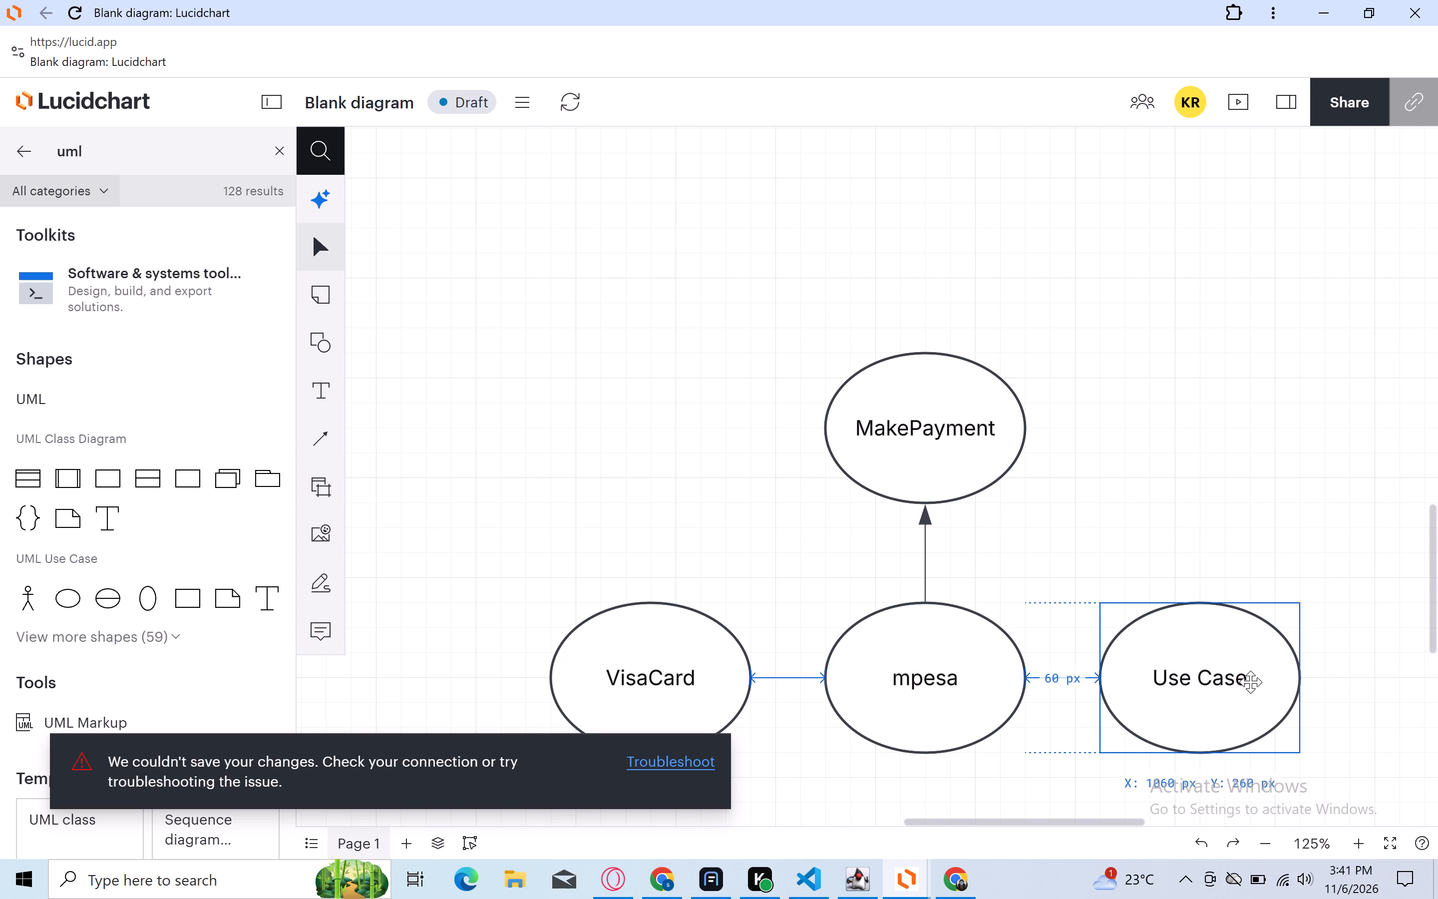
key("BackSpace")
key("BackSpace")
key("BackSpace")
key("BackSpace")
key("BackSpace")
key("BackSpace")
key("BackSpace")
key("BackSpace")
key("BackSpace")
key("BackSpace")
key("BackSpace")
key("BackSpace")
key("BackSpace")
key("BackSpace")
key("BackSpace")
key("BackSpace")
key("BackSpace")
key("BackSpace")
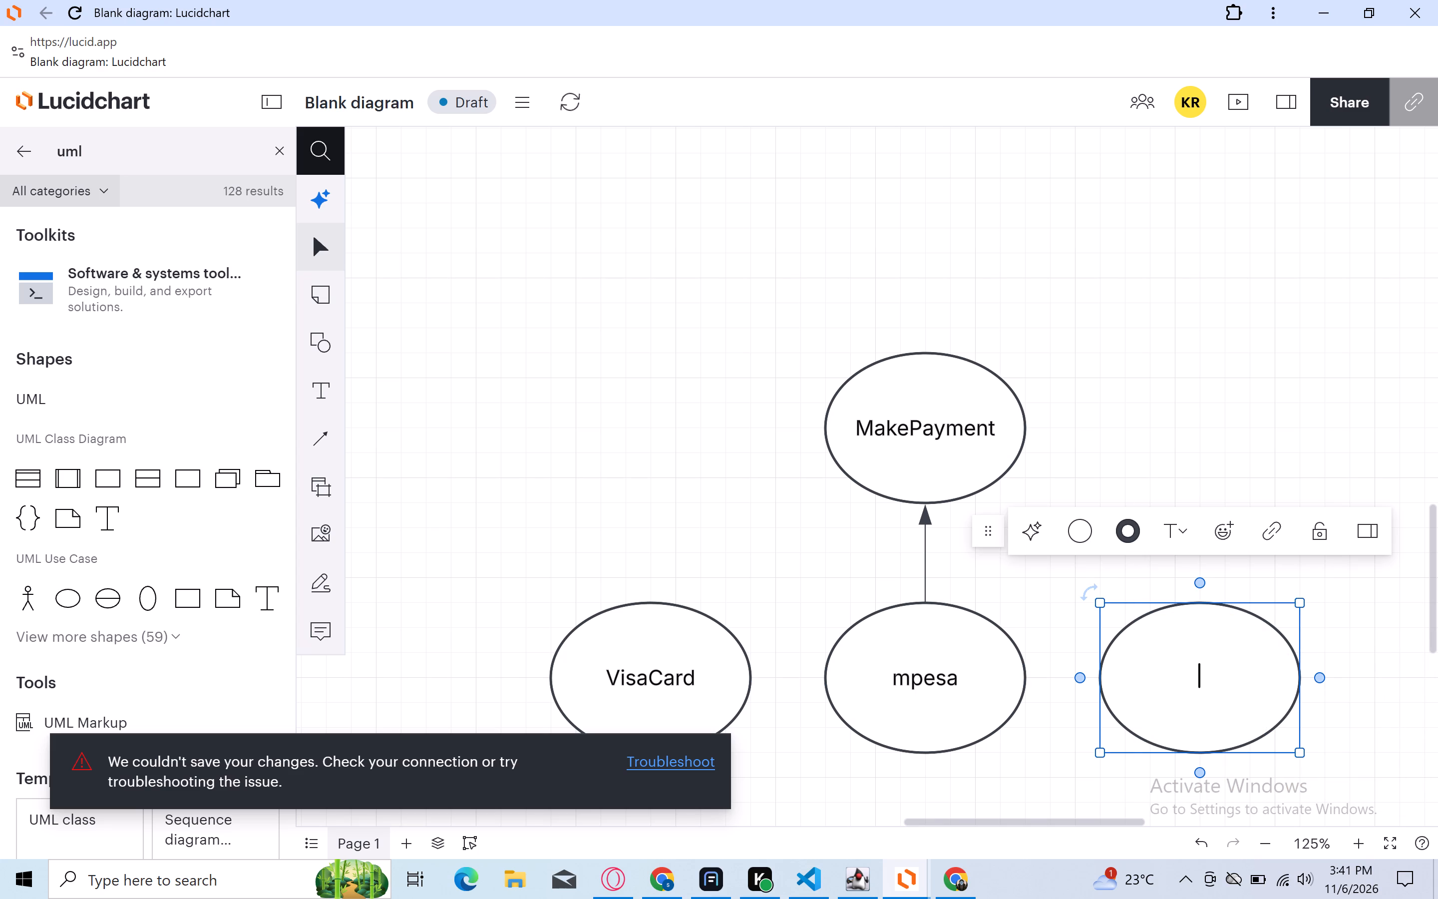
type("Ca")
type("sh")
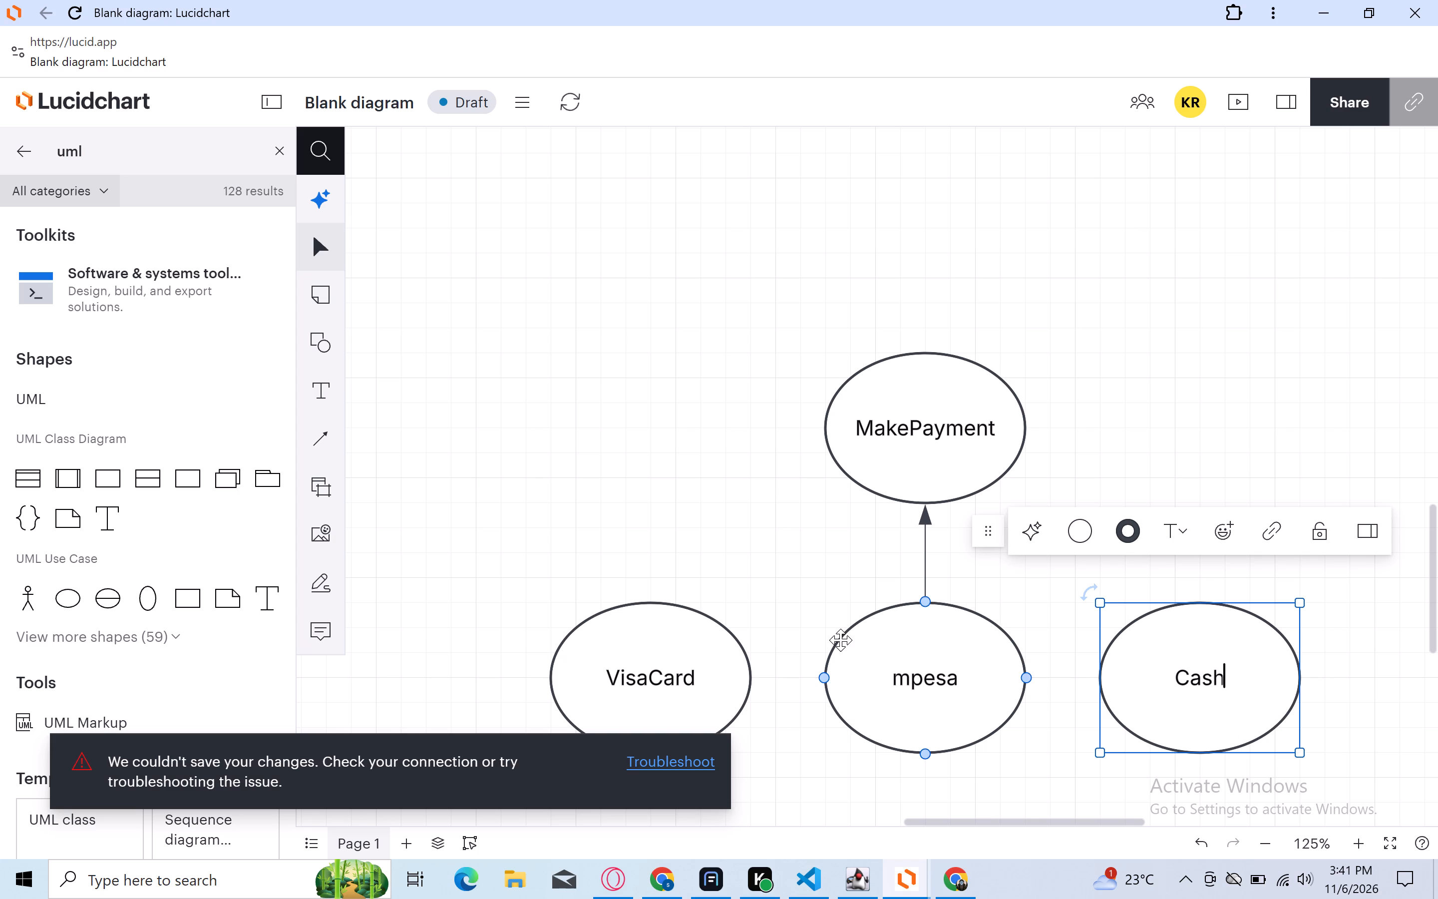
left_click(708, 616)
Expand the UML shape search results to look through the additional shape groups.
left_click_drag(708, 619, 703, 609)
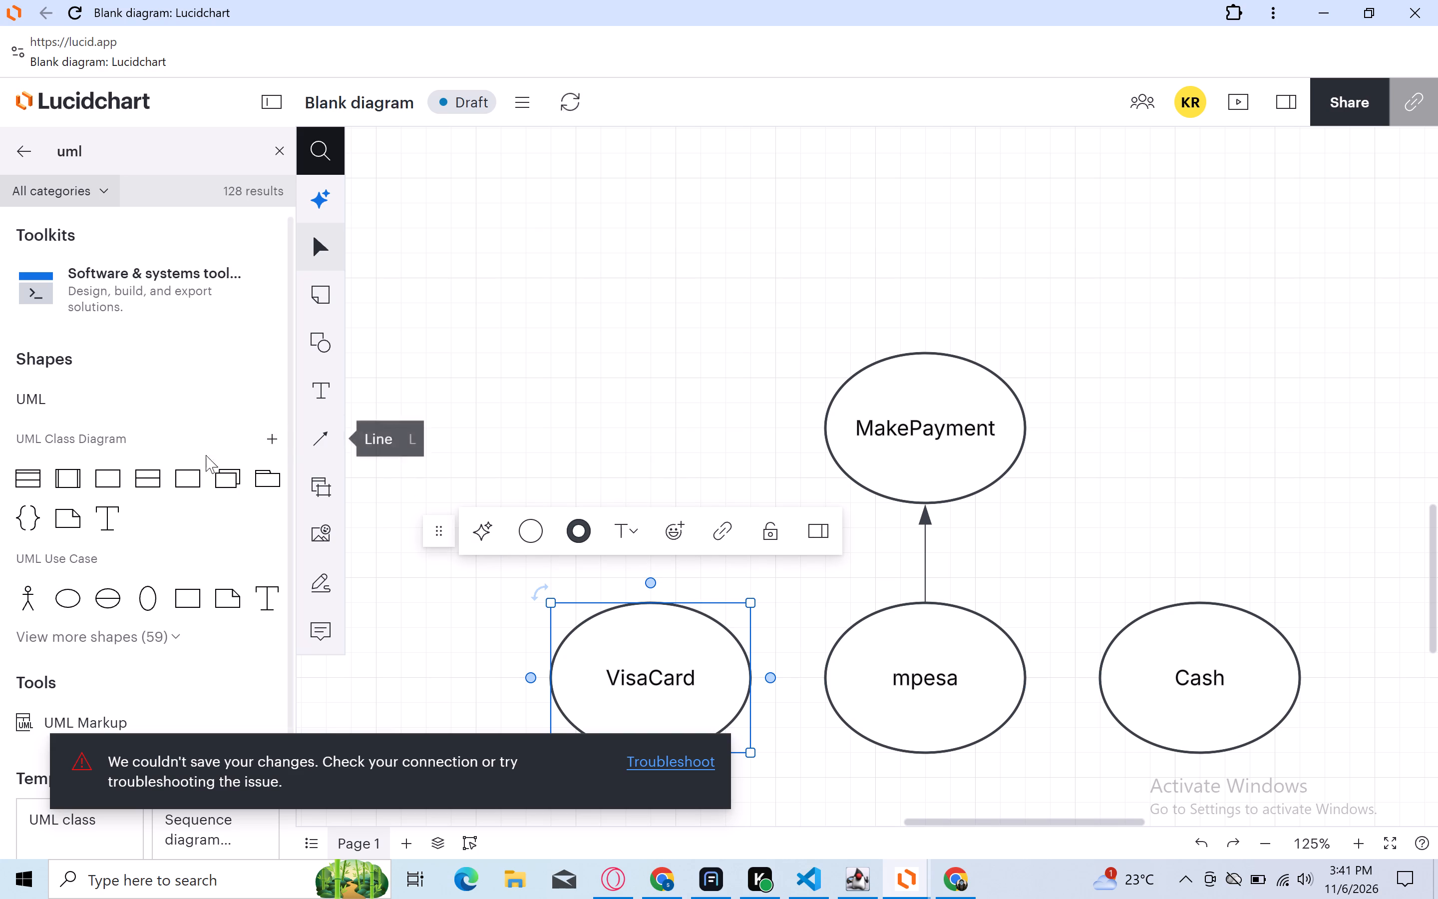
scroll(184, 551, "down", 11)
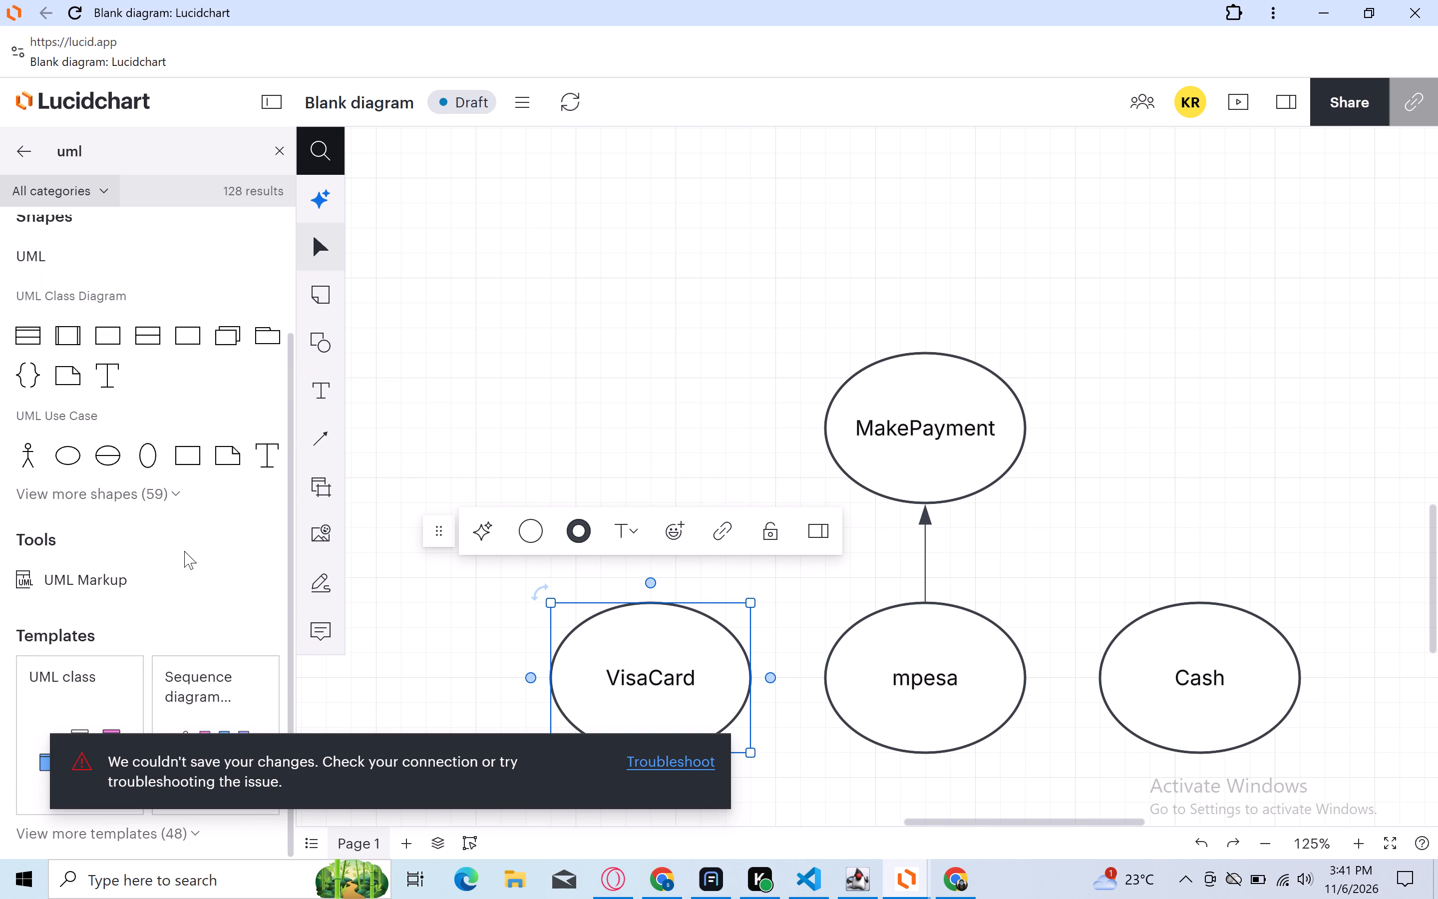
scroll(184, 551, "down", 2)
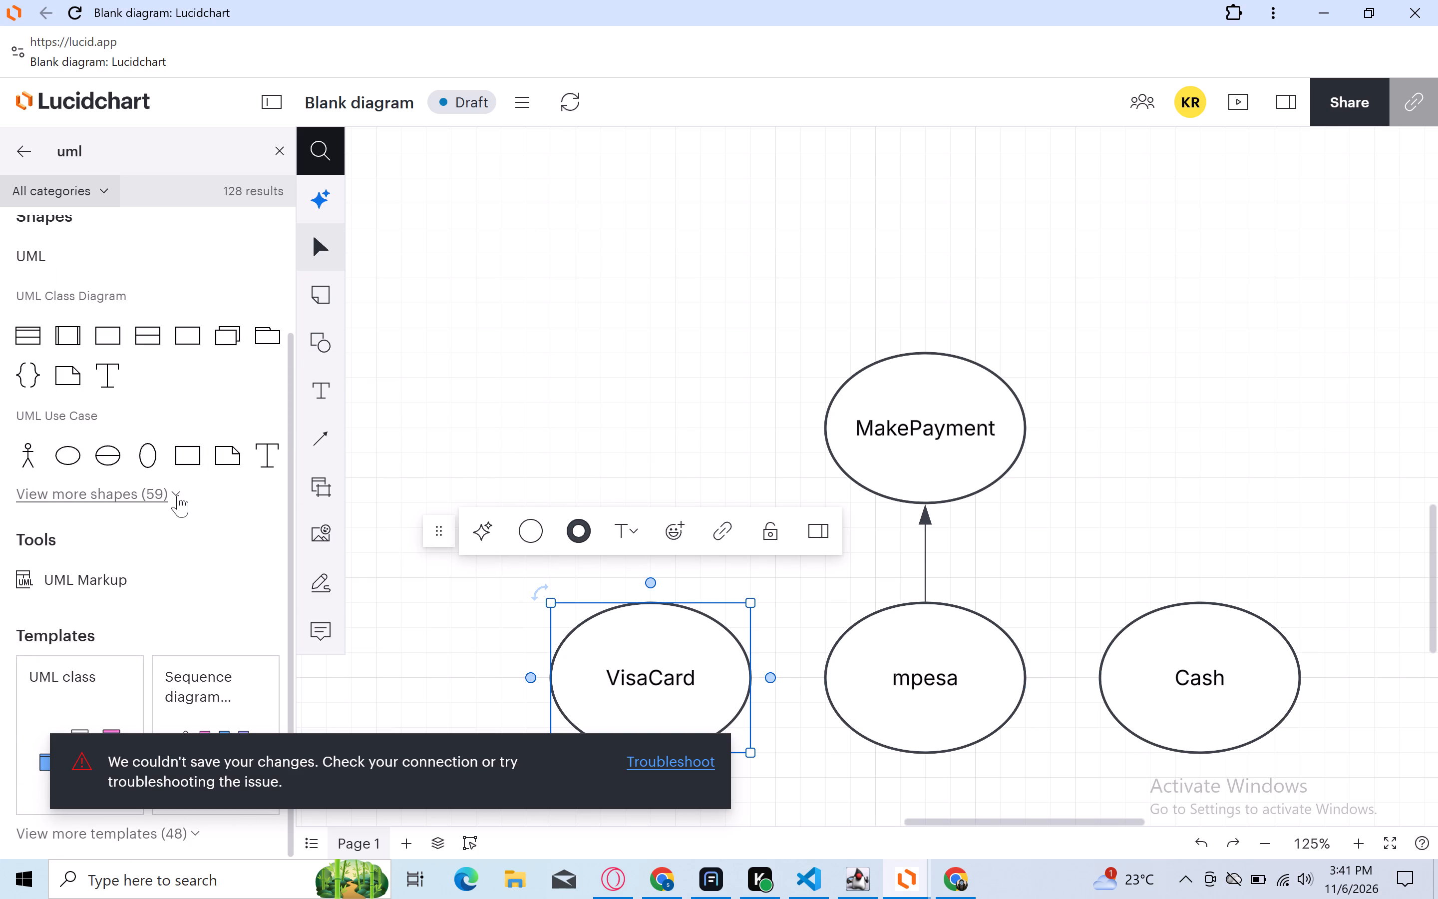
left_click(177, 494)
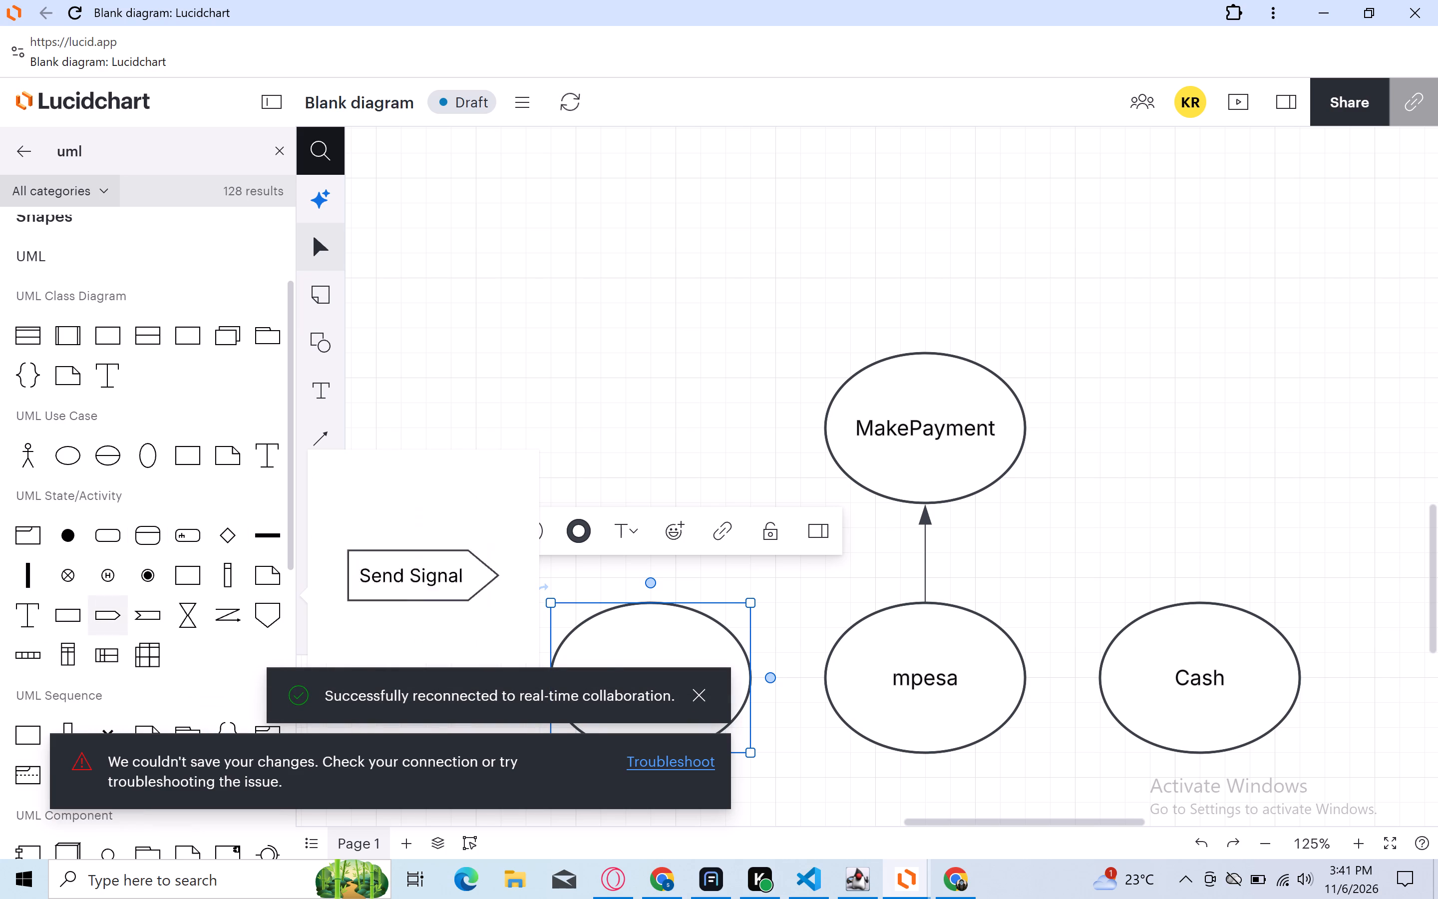
Add a straight arrow line from the top of the VisaCard ellipse to the lower-left edge of MakePayment.
left_click(325, 430)
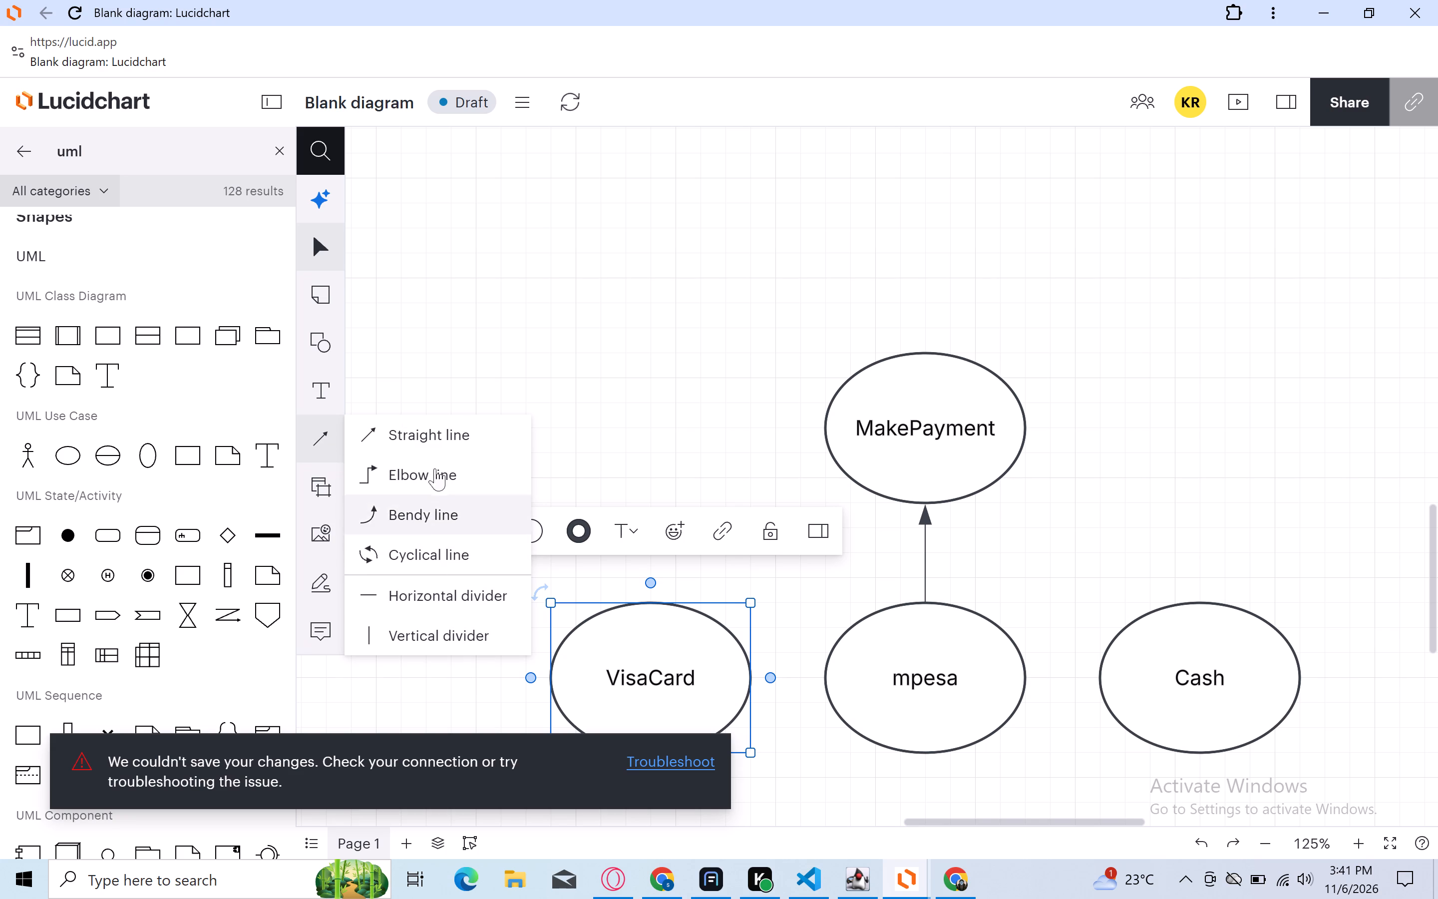
left_click(436, 450)
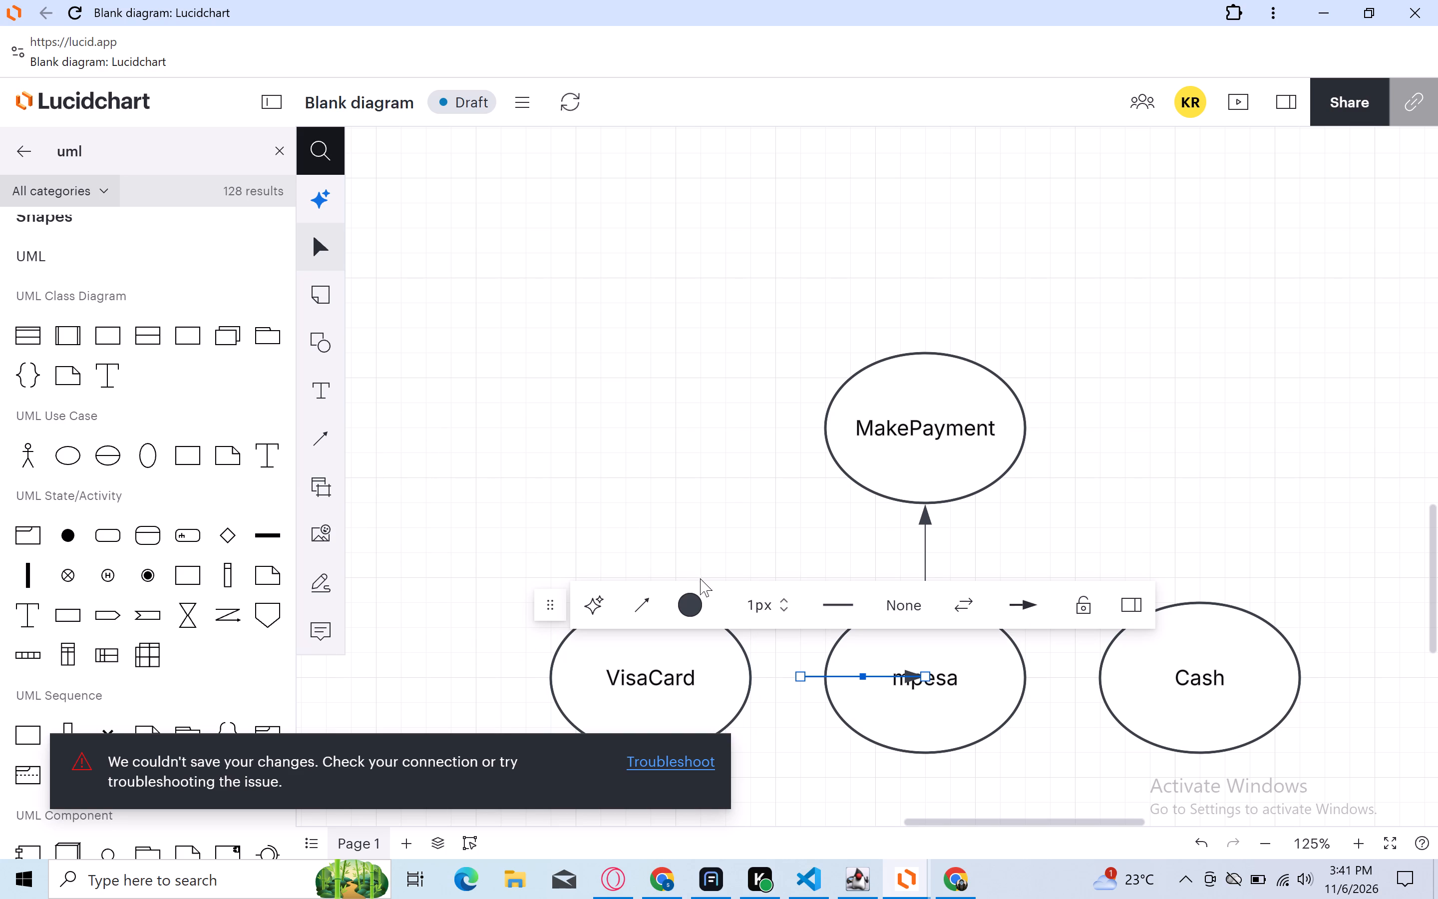
left_click(646, 603)
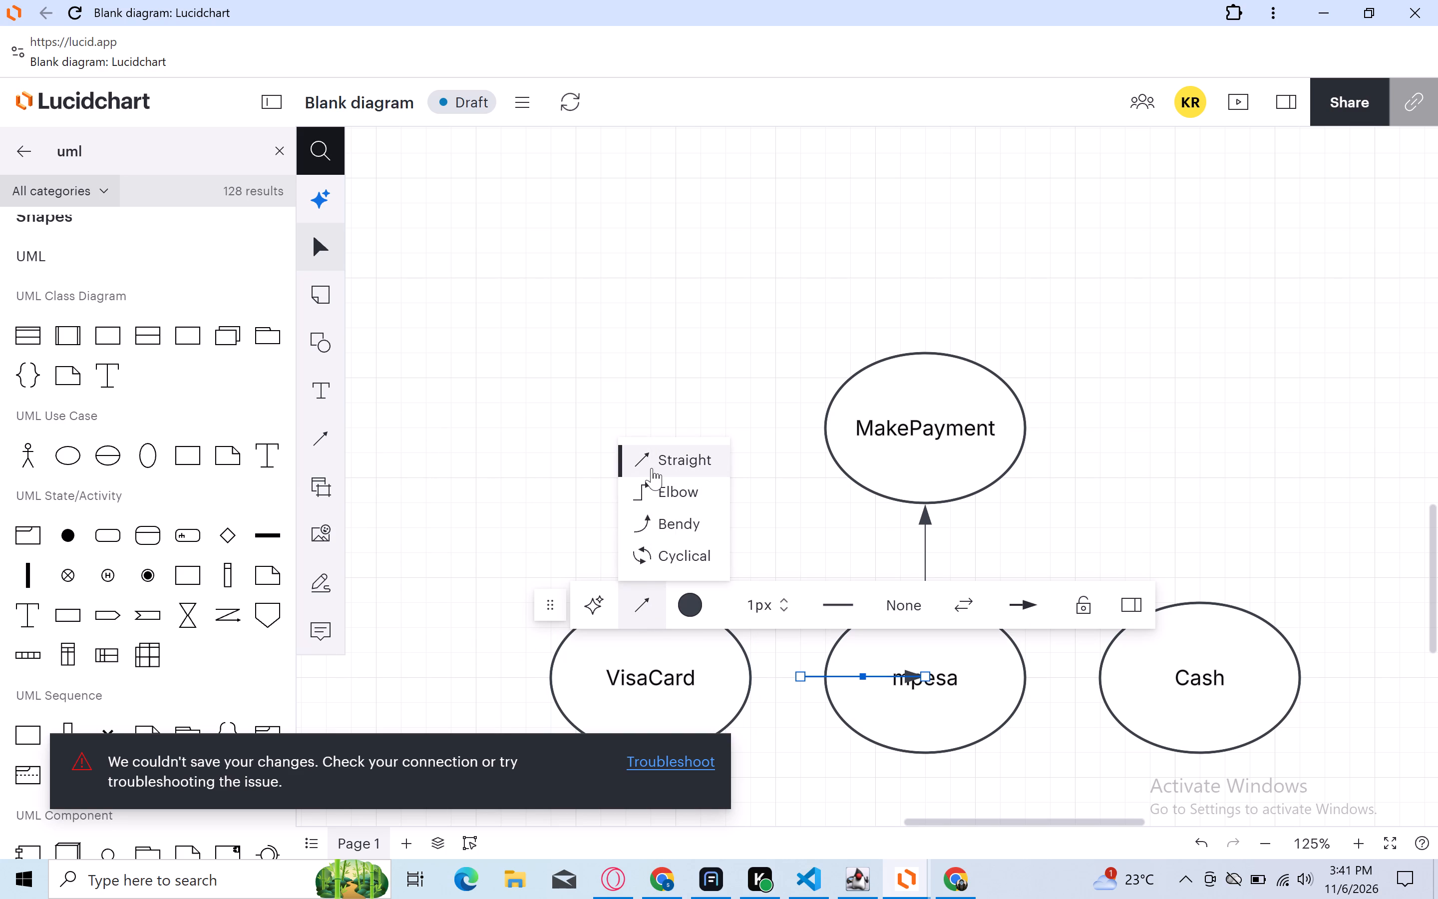
left_click(660, 464)
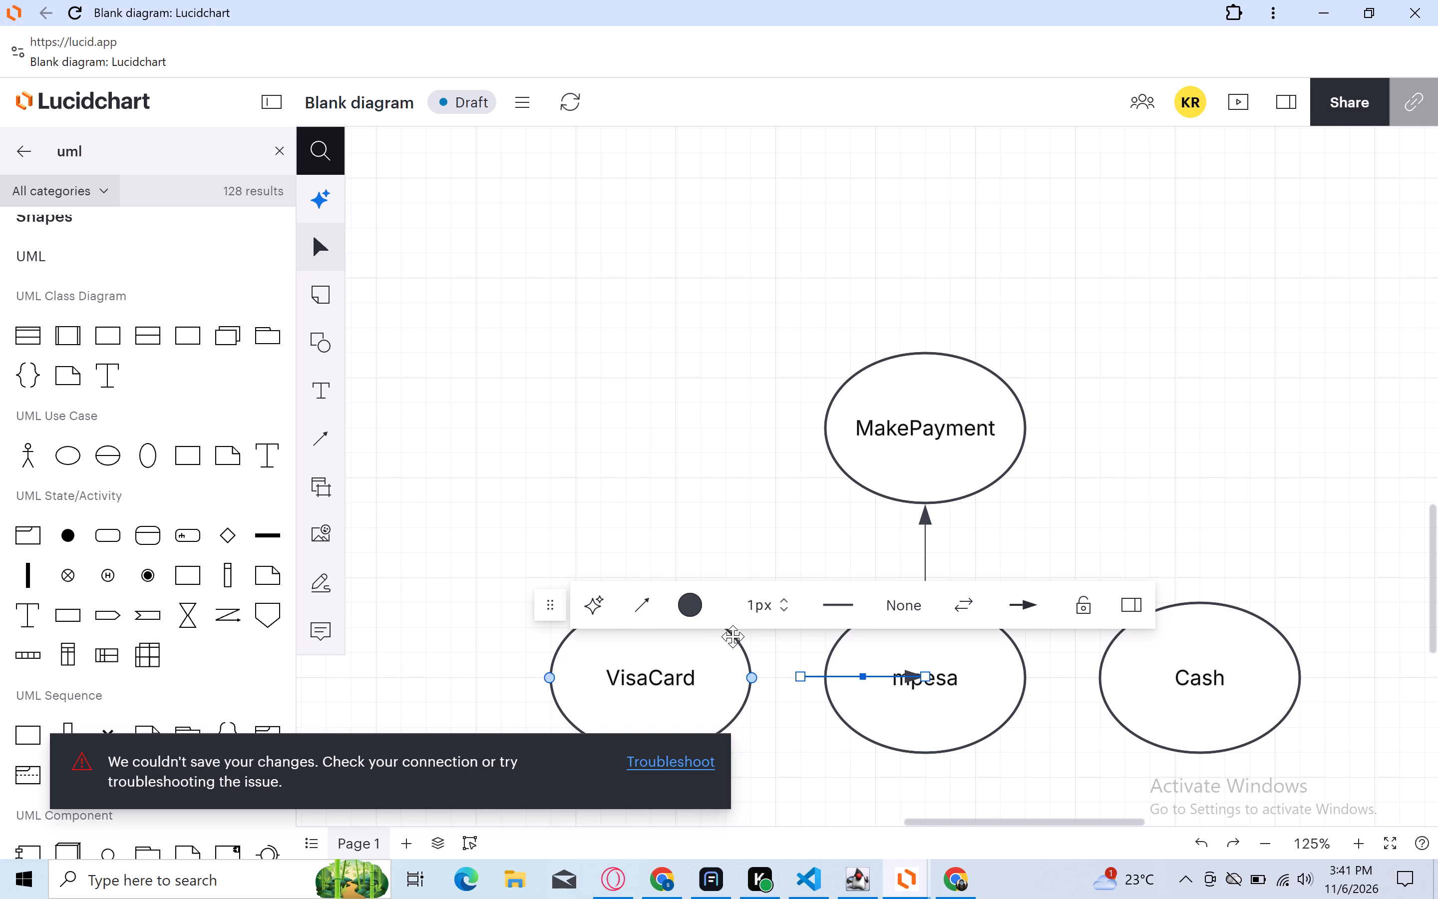
left_click_drag(911, 677, 746, 608)
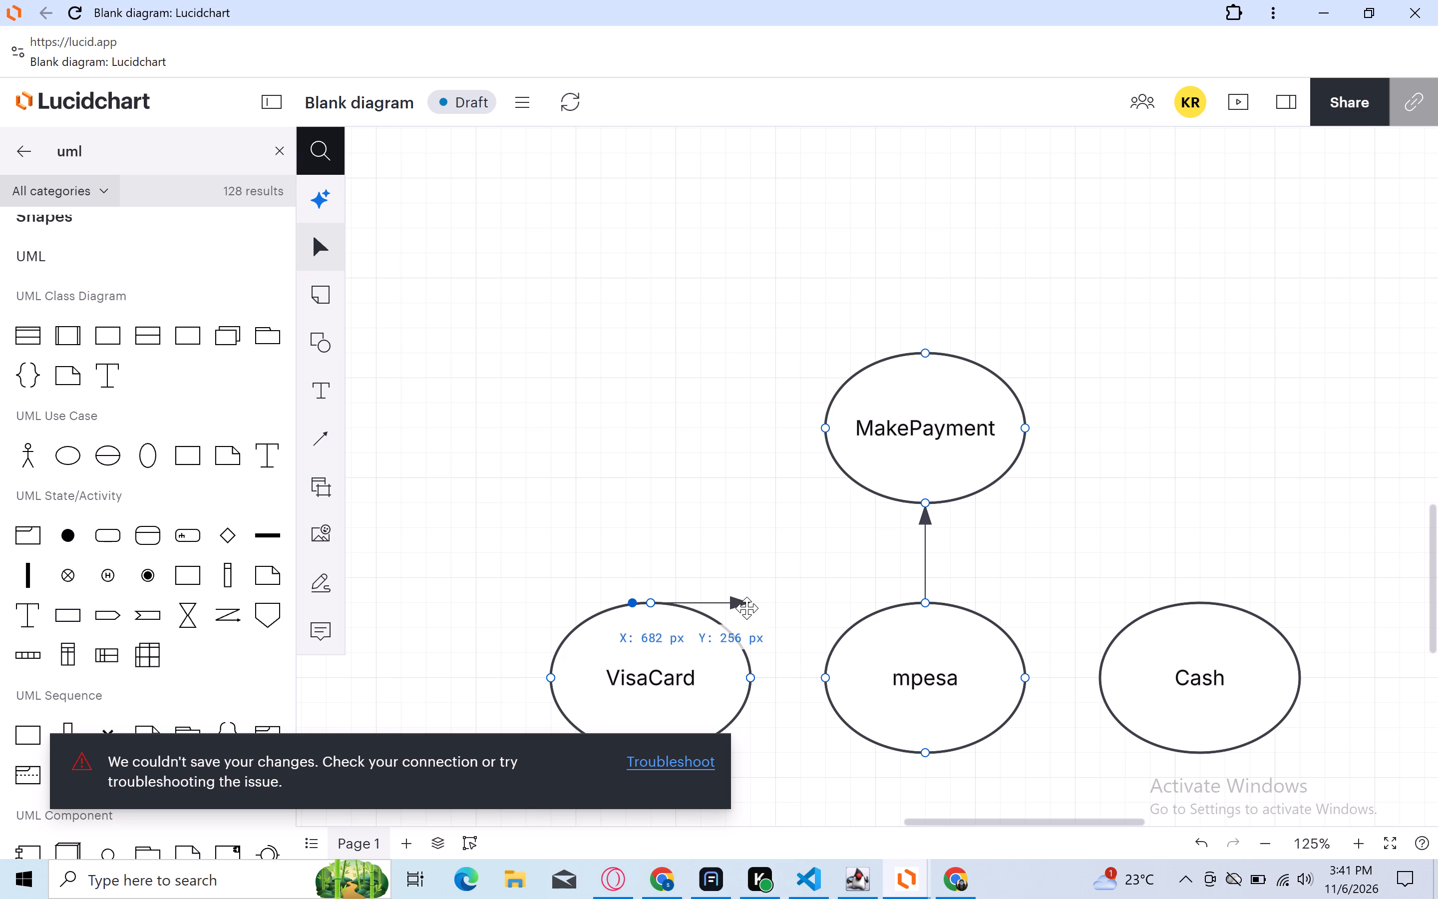
left_click_drag(746, 608, 821, 491)
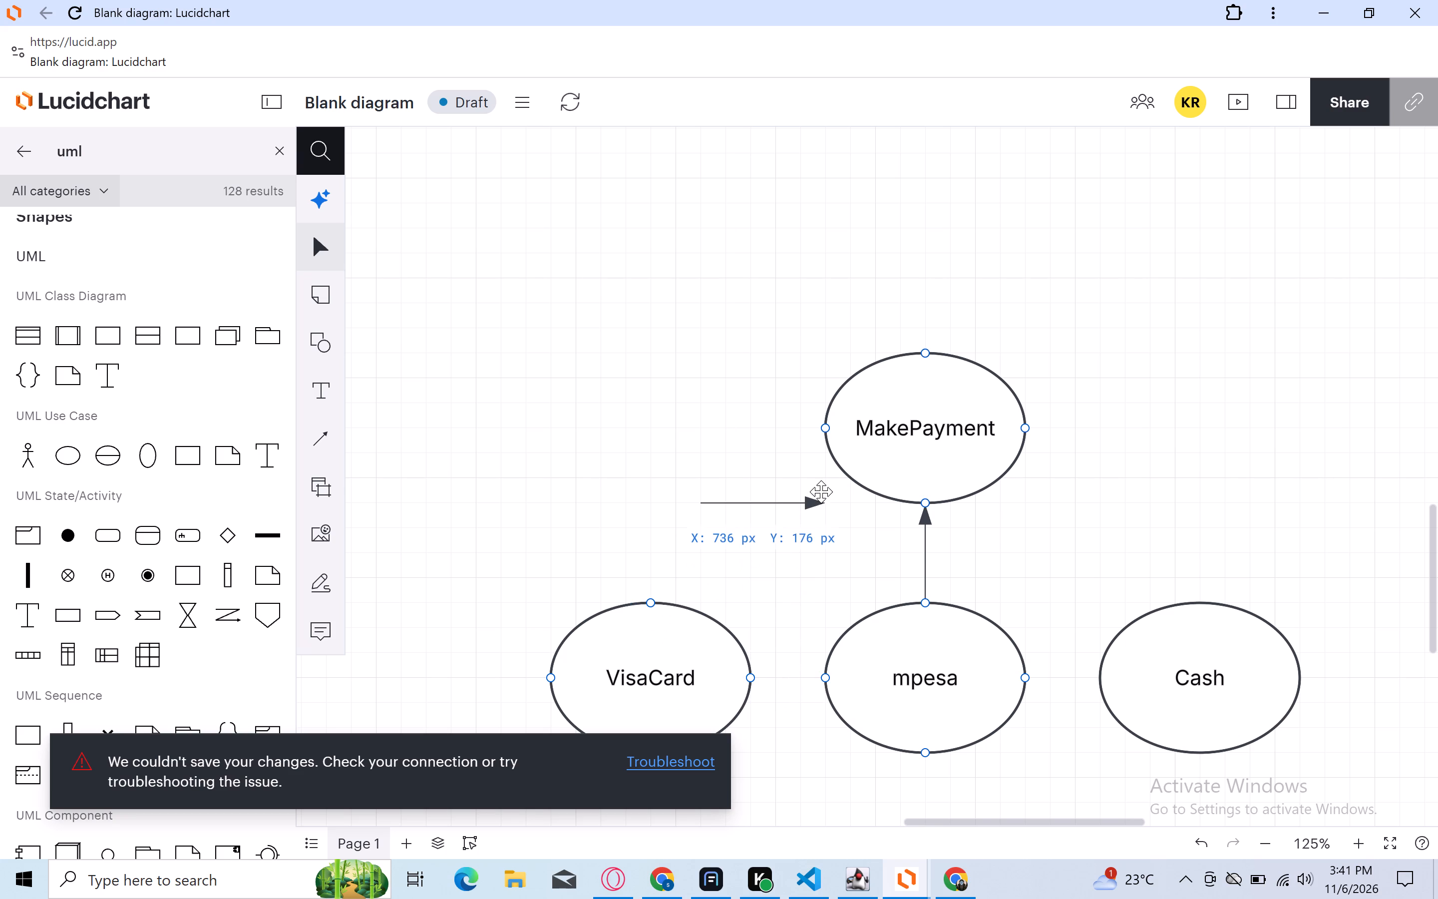
left_click_drag(821, 491, 829, 475)
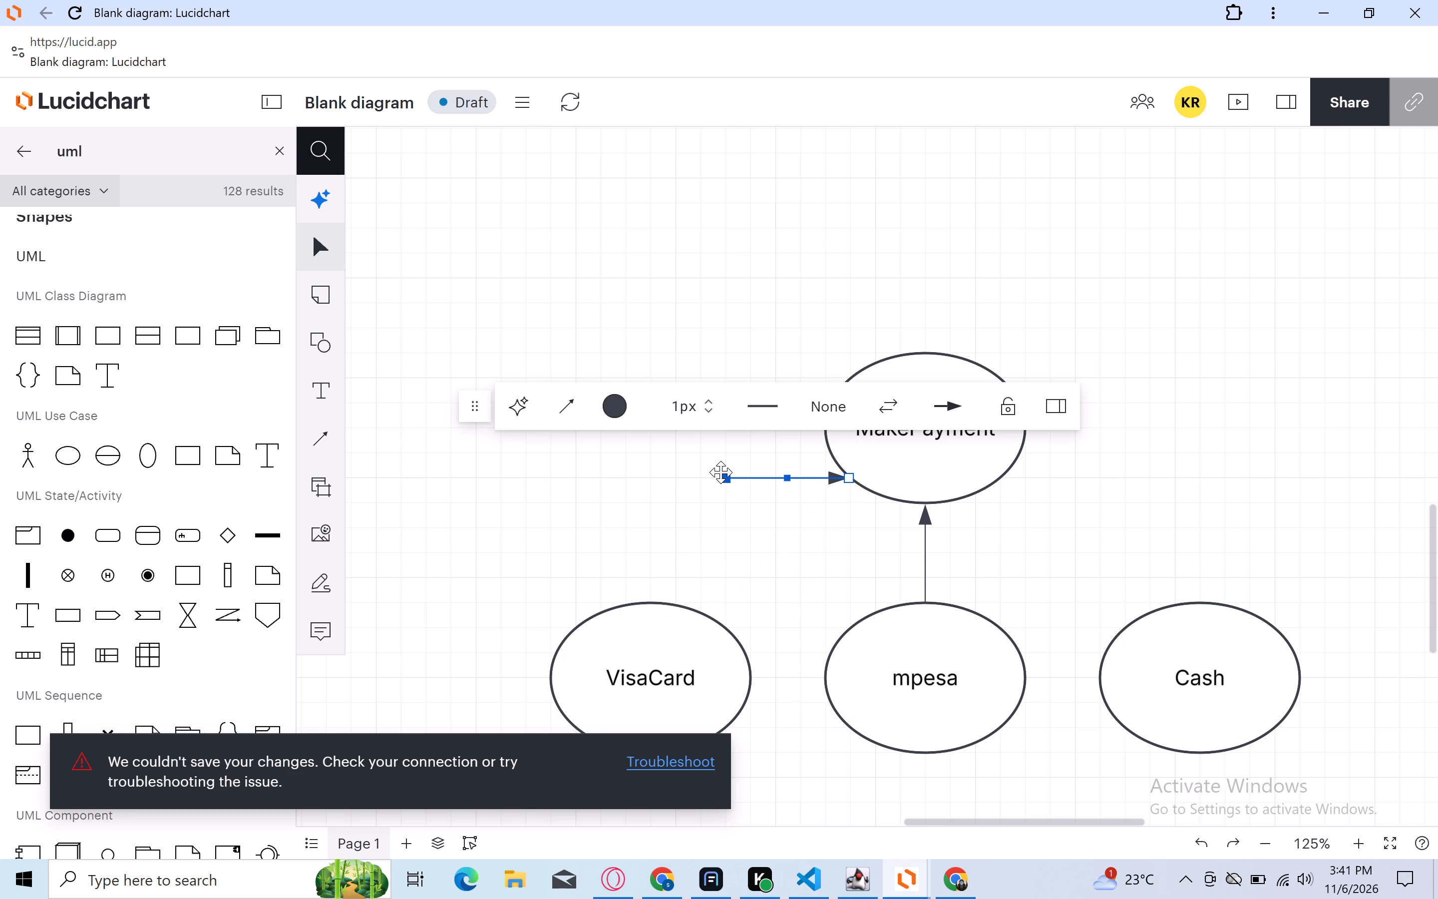
left_click_drag(723, 475, 692, 595)
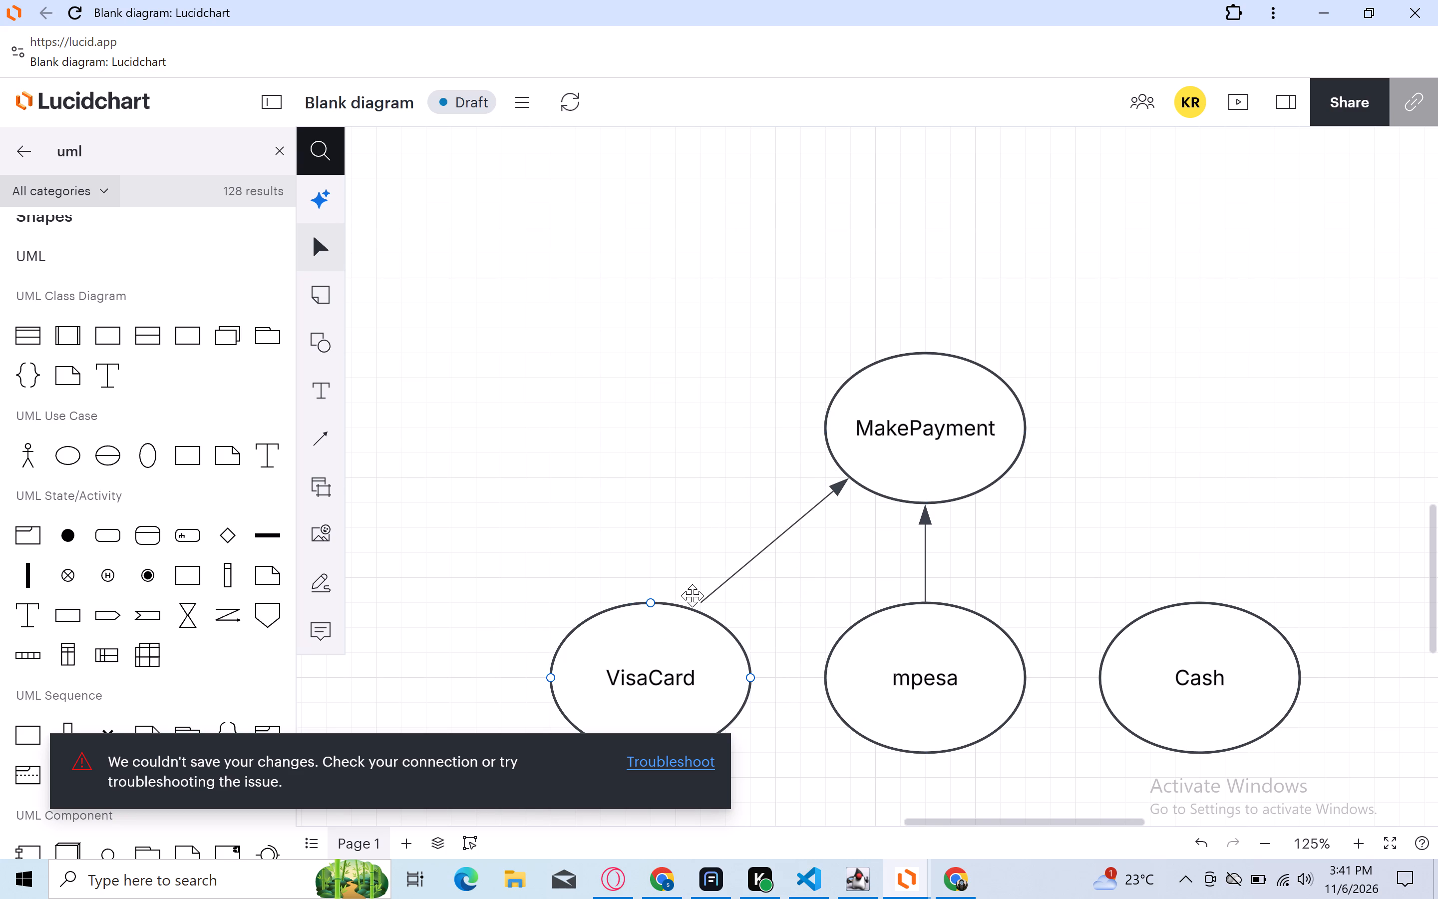
left_click_drag(692, 595, 654, 606)
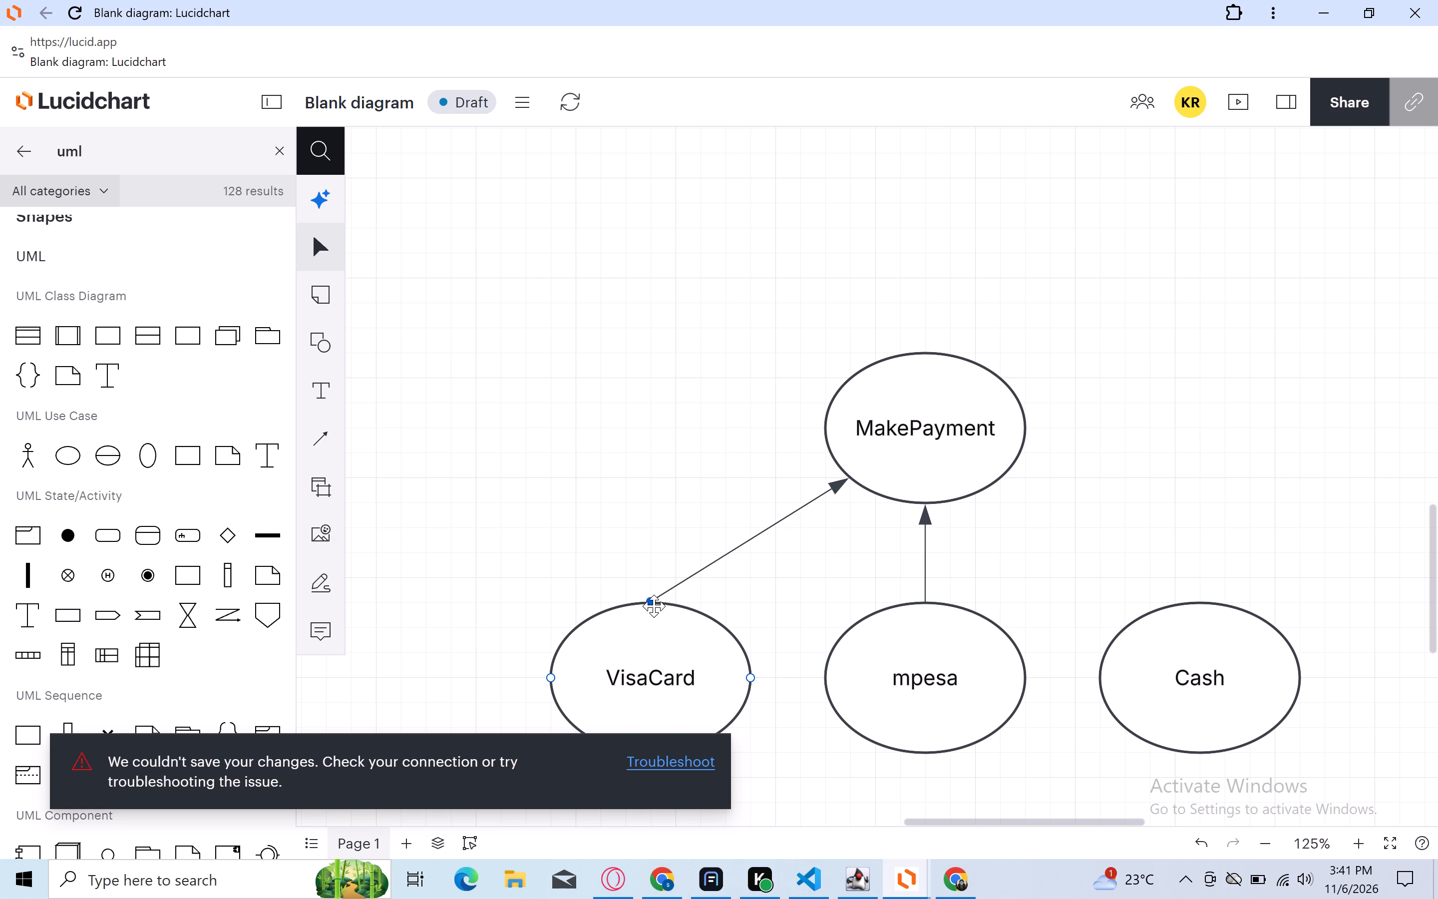
left_click_drag(654, 606, 653, 606)
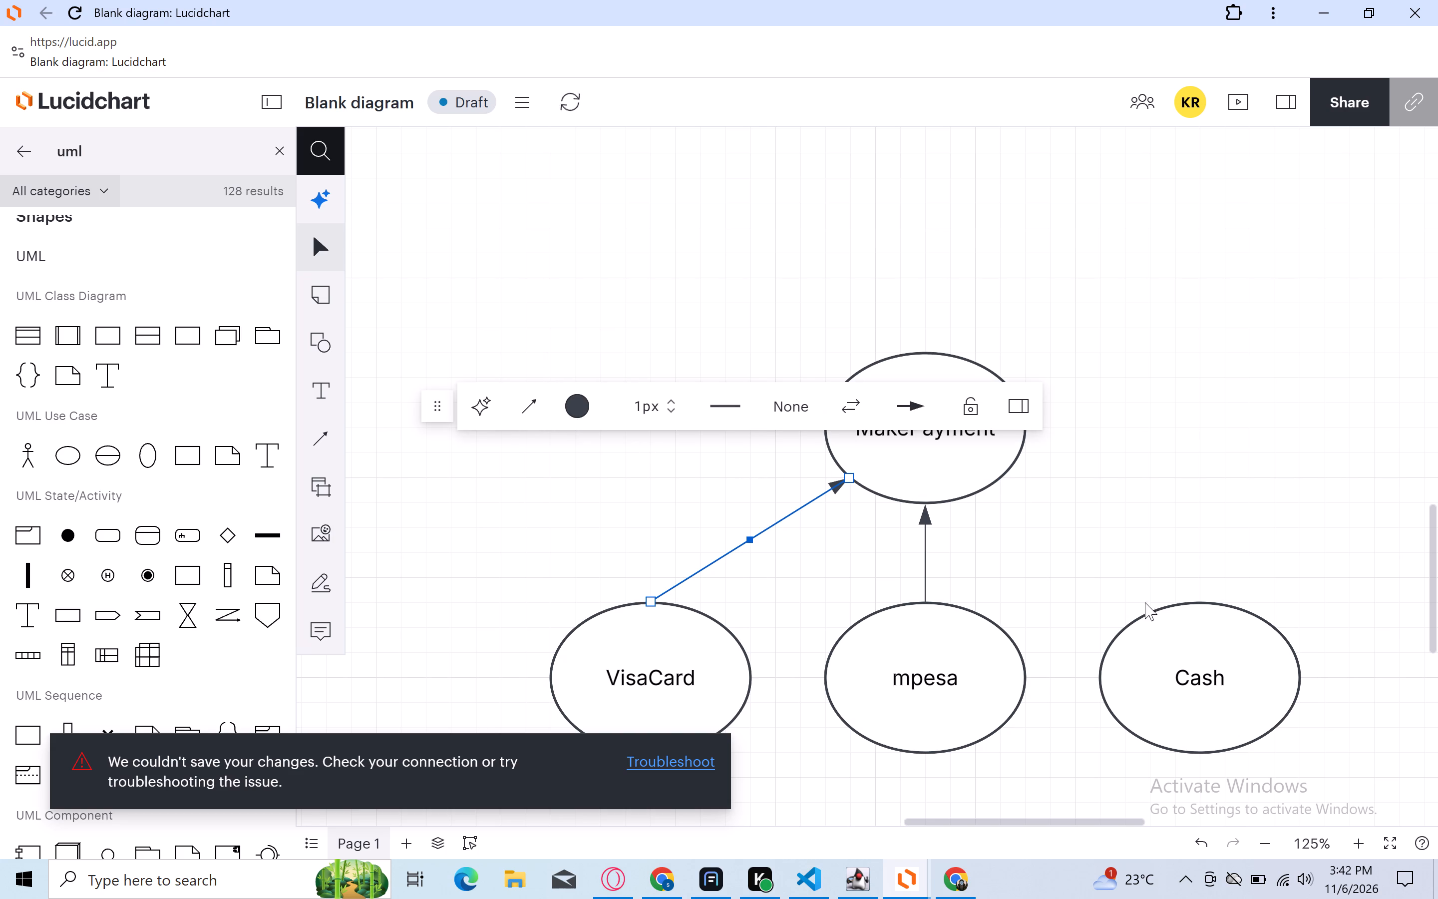
left_click(801, 566)
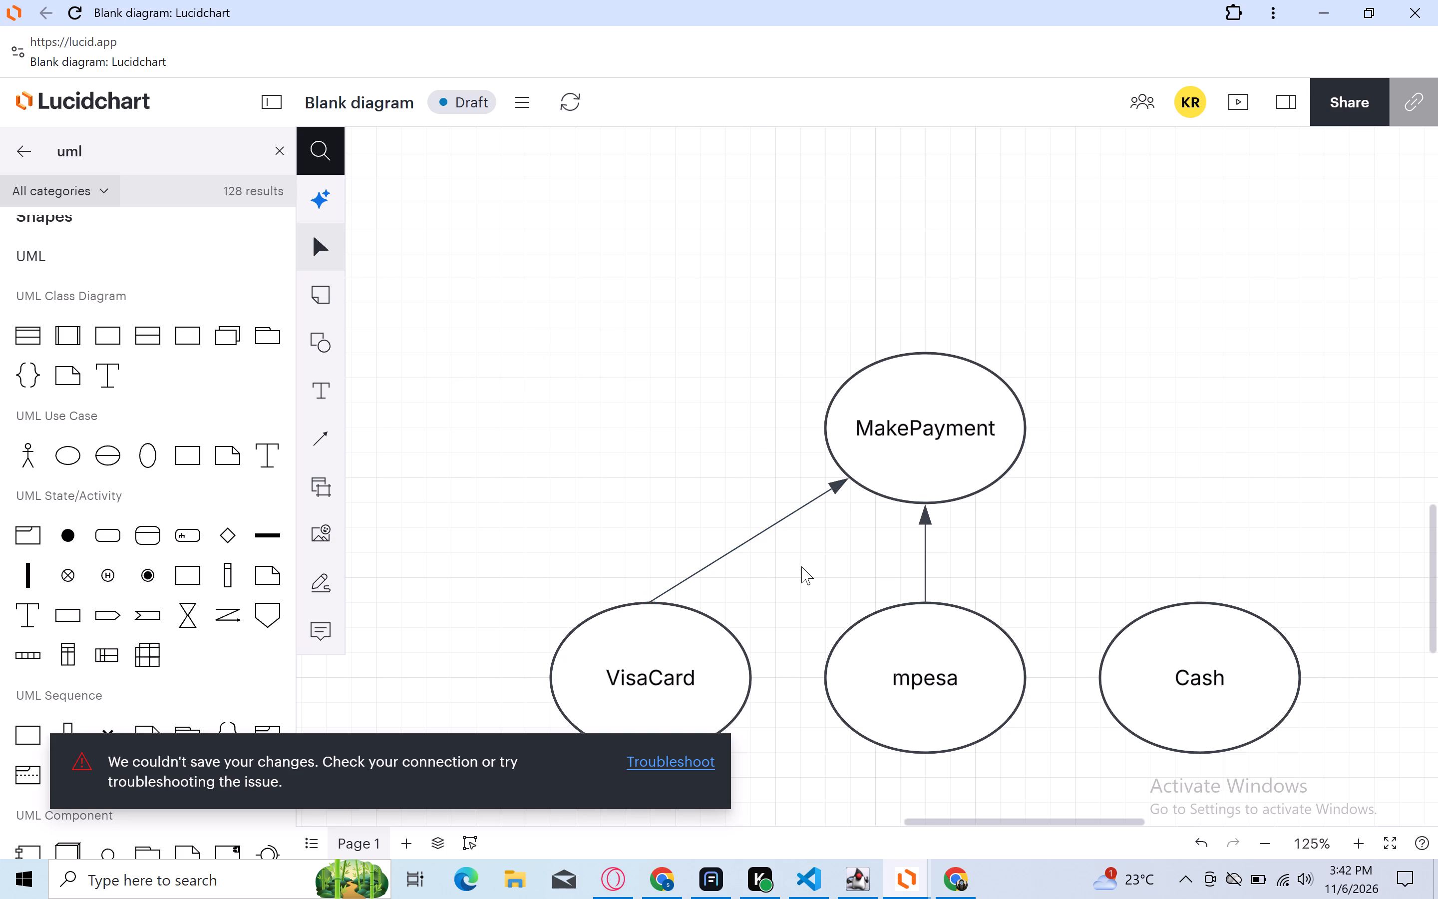
Add another straight arrow line from the top of the Cash ellipse to the lower-right edge of MakePayment.
left_click(321, 424)
left_click(486, 437)
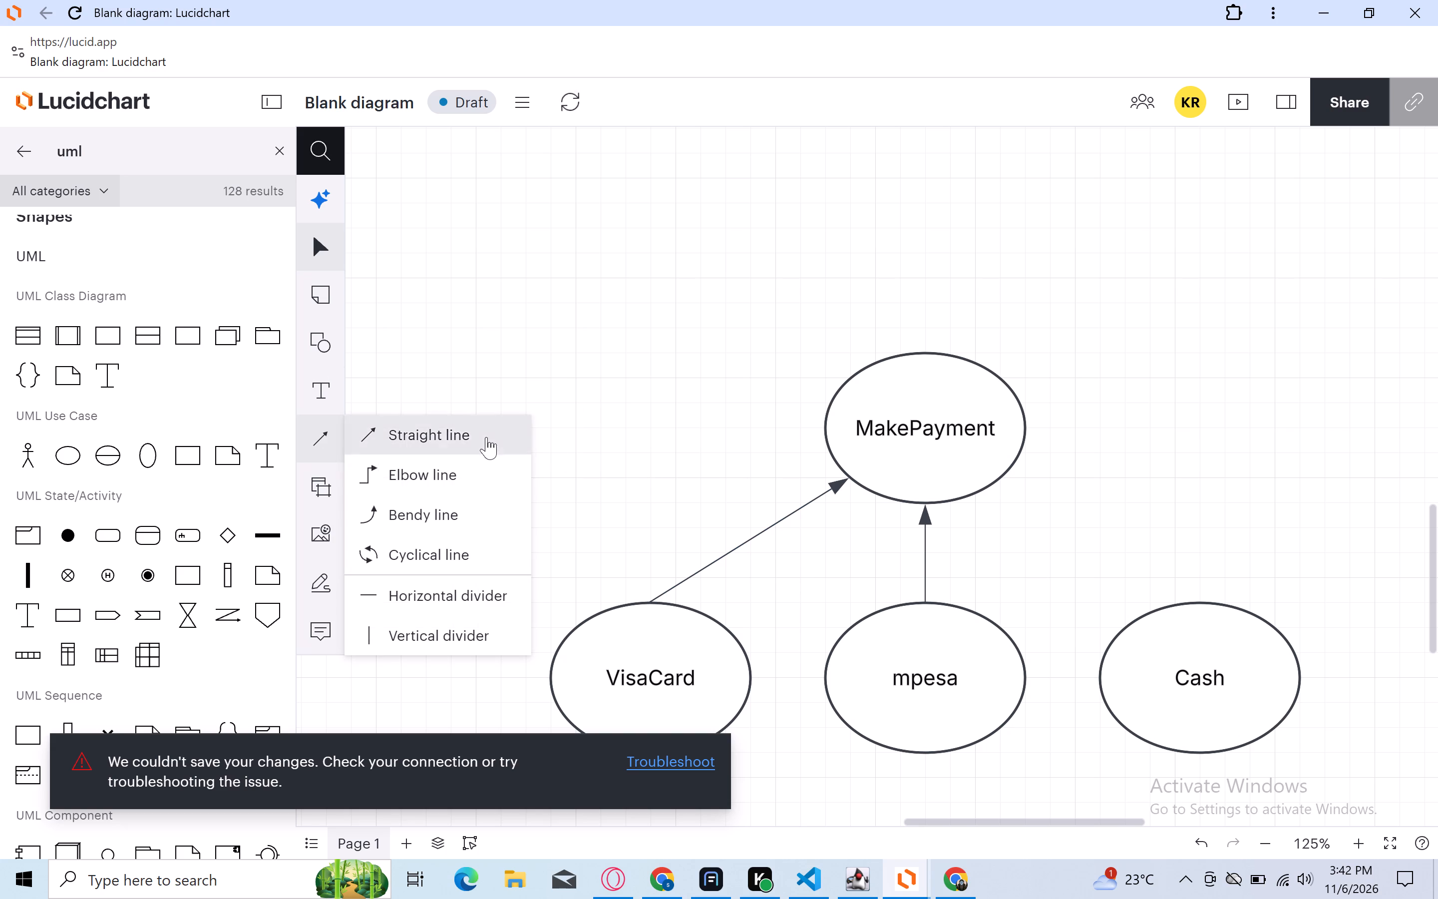
left_click_drag(804, 475, 1155, 592)
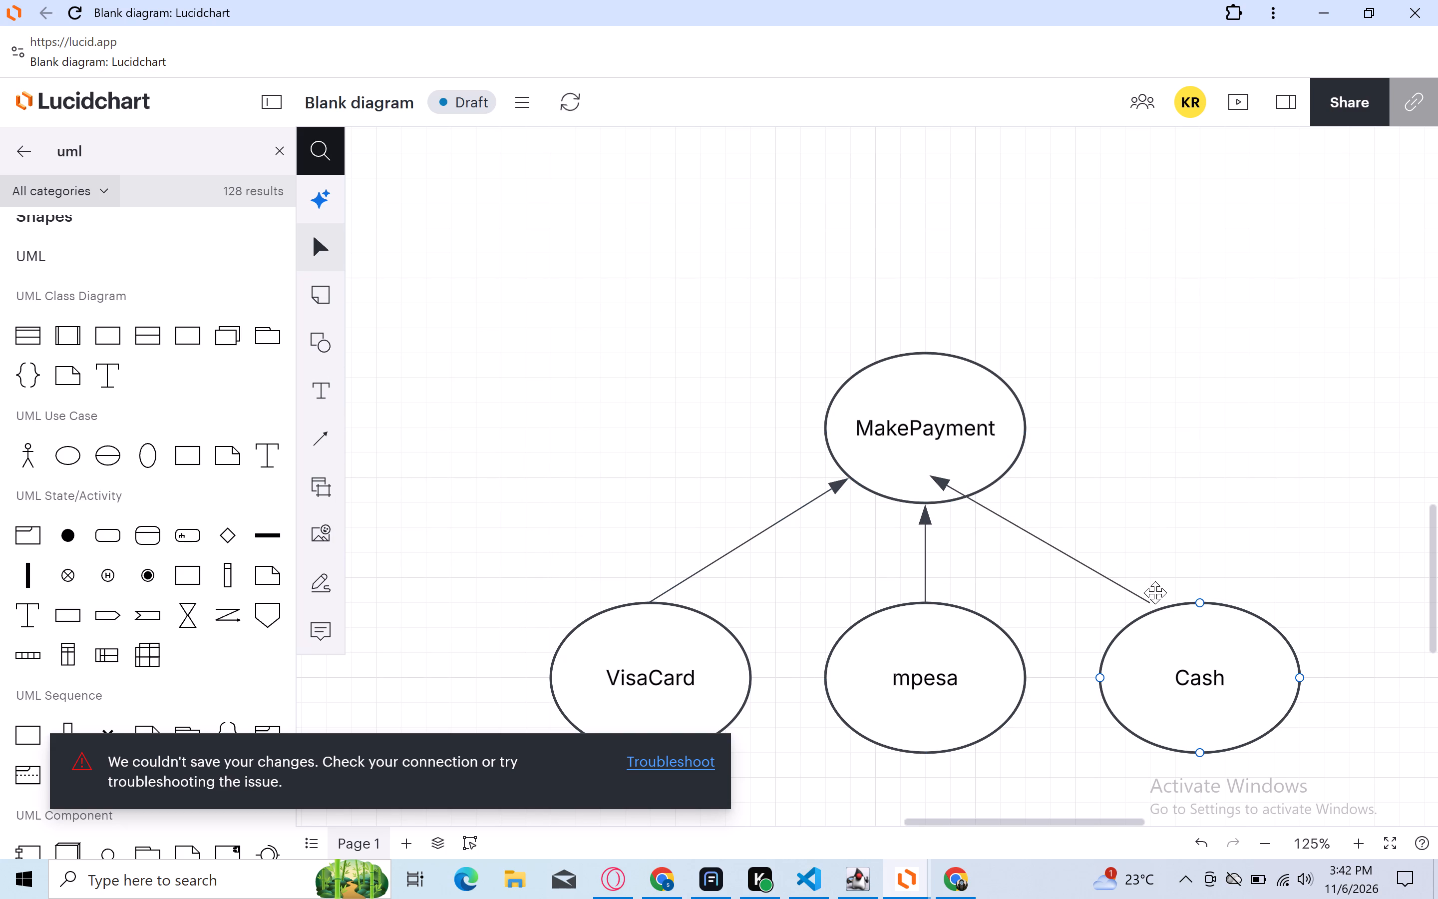
left_click_drag(1155, 592, 1196, 600)
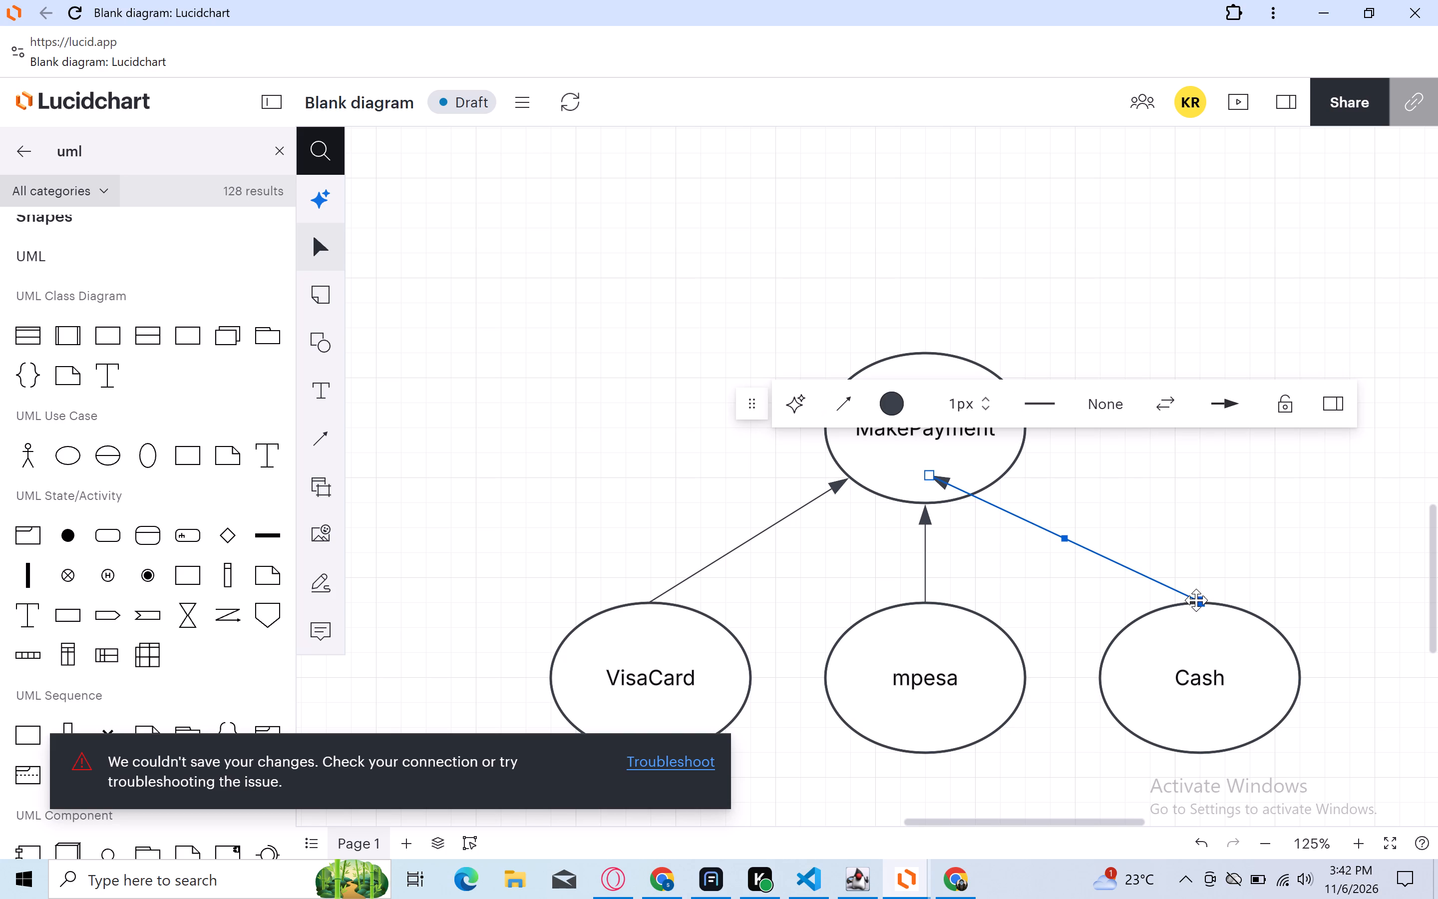
left_click_drag(930, 474, 942, 474)
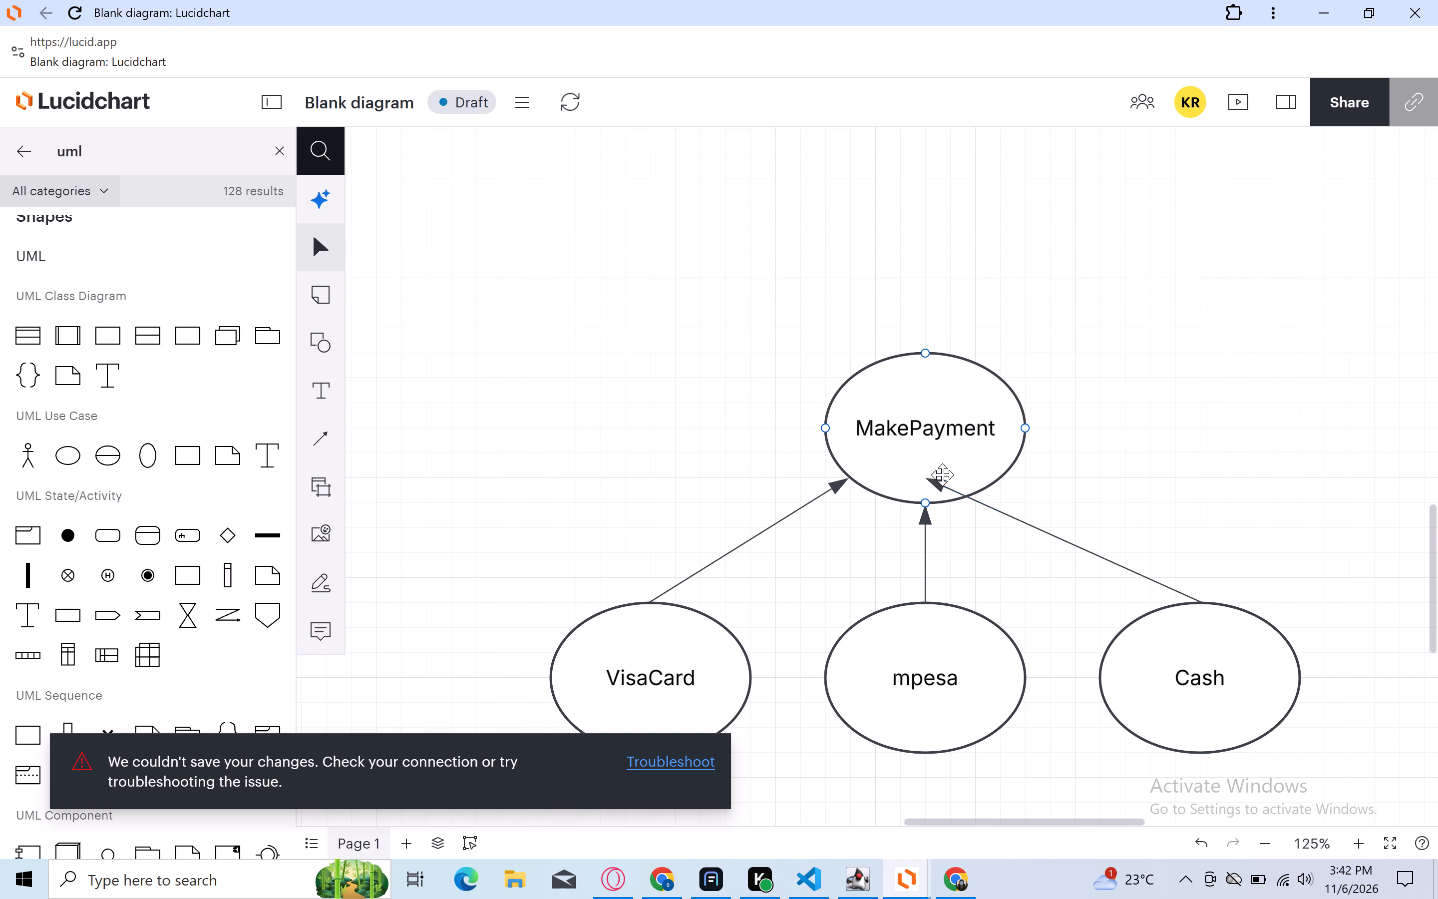
left_click_drag(942, 474, 1012, 468)
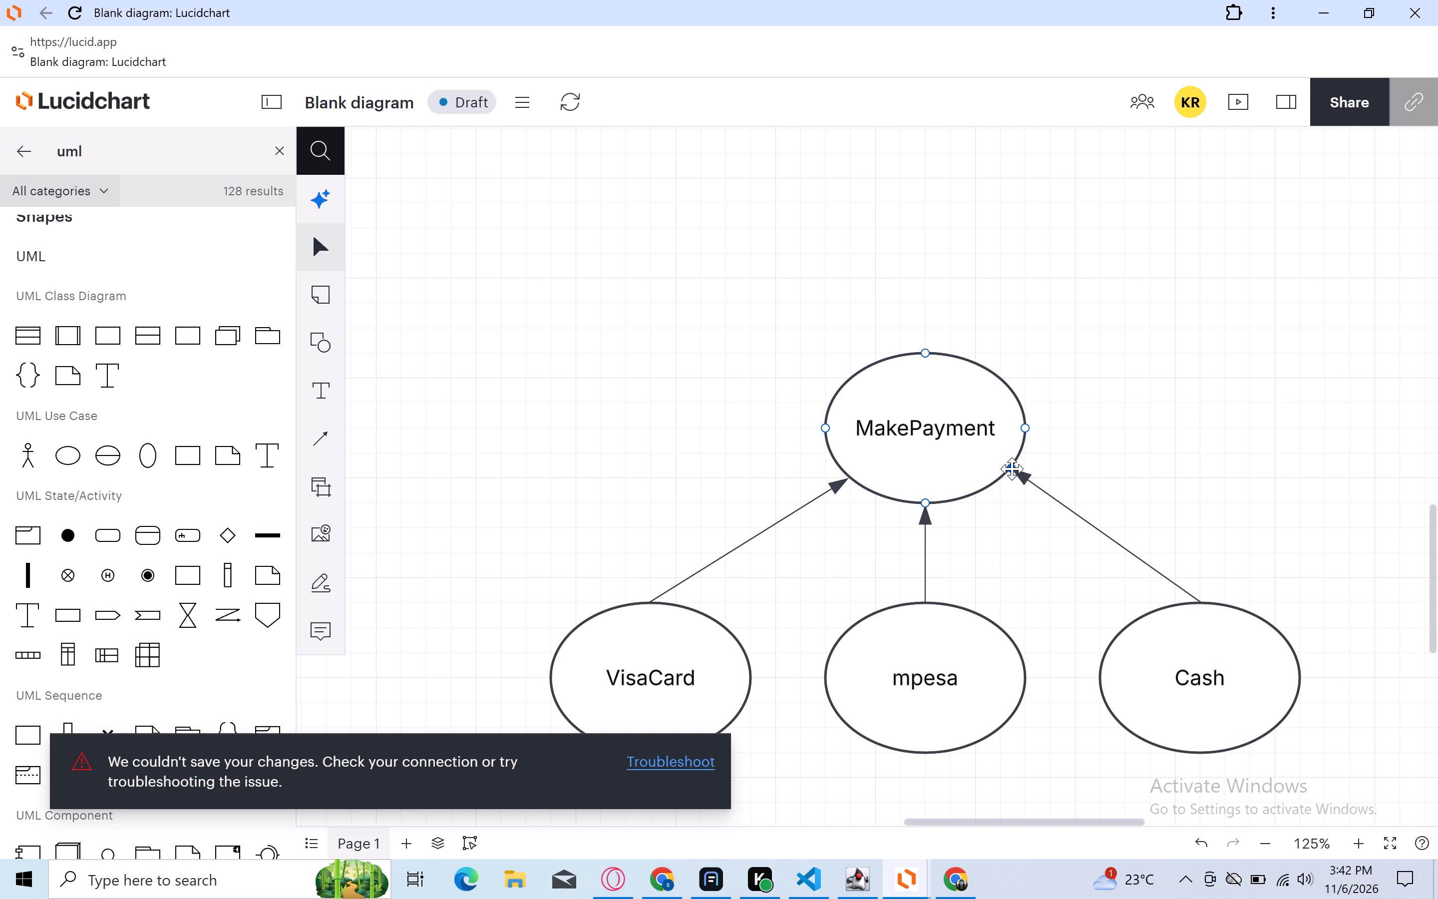
left_click_drag(1012, 468, 1007, 484)
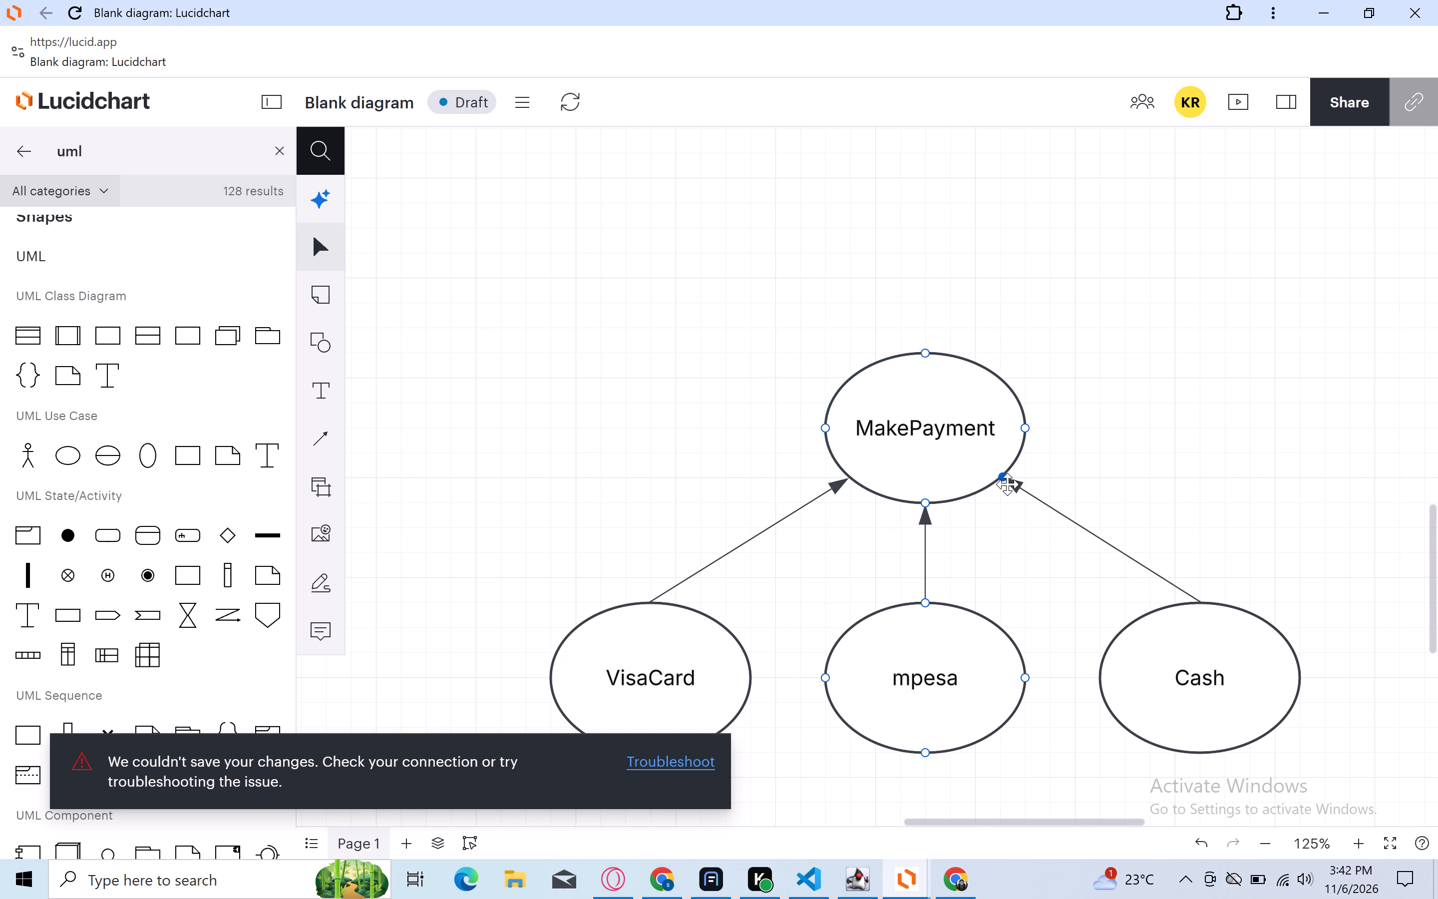
left_click_drag(1007, 484, 1002, 490)
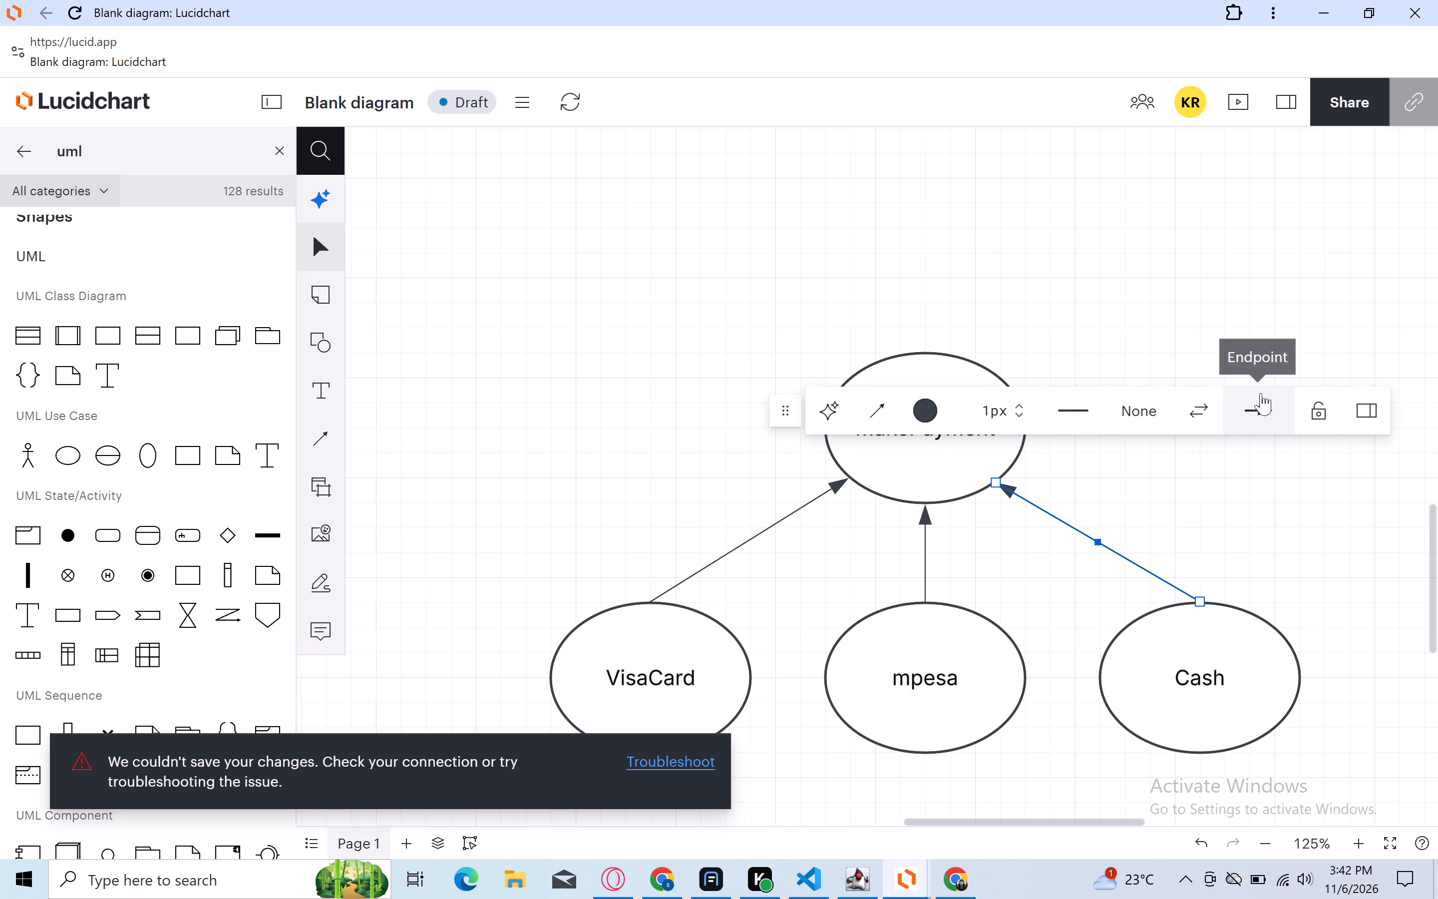
left_click(1079, 603)
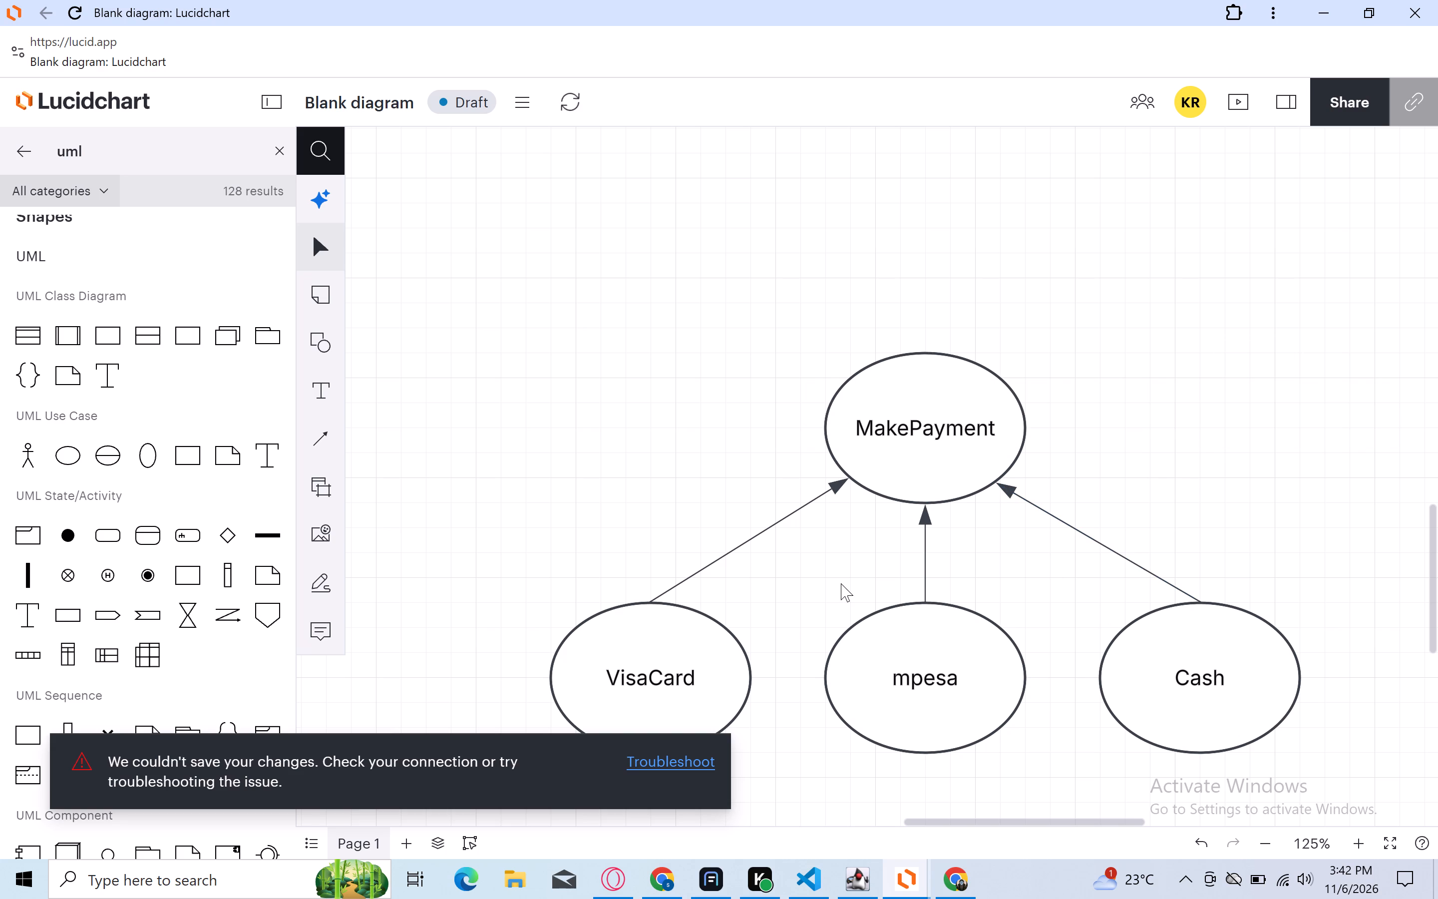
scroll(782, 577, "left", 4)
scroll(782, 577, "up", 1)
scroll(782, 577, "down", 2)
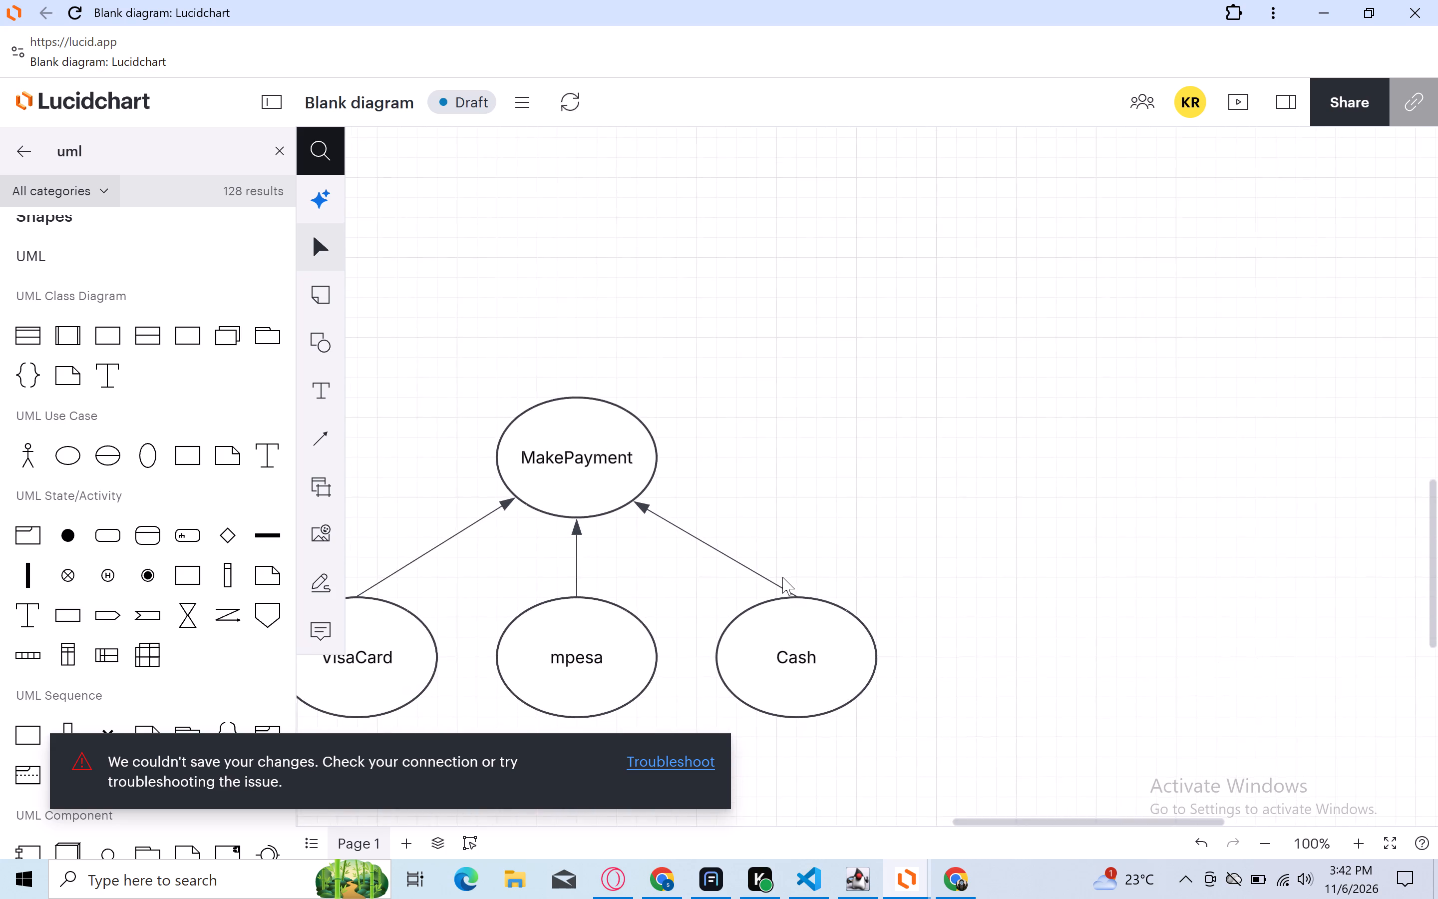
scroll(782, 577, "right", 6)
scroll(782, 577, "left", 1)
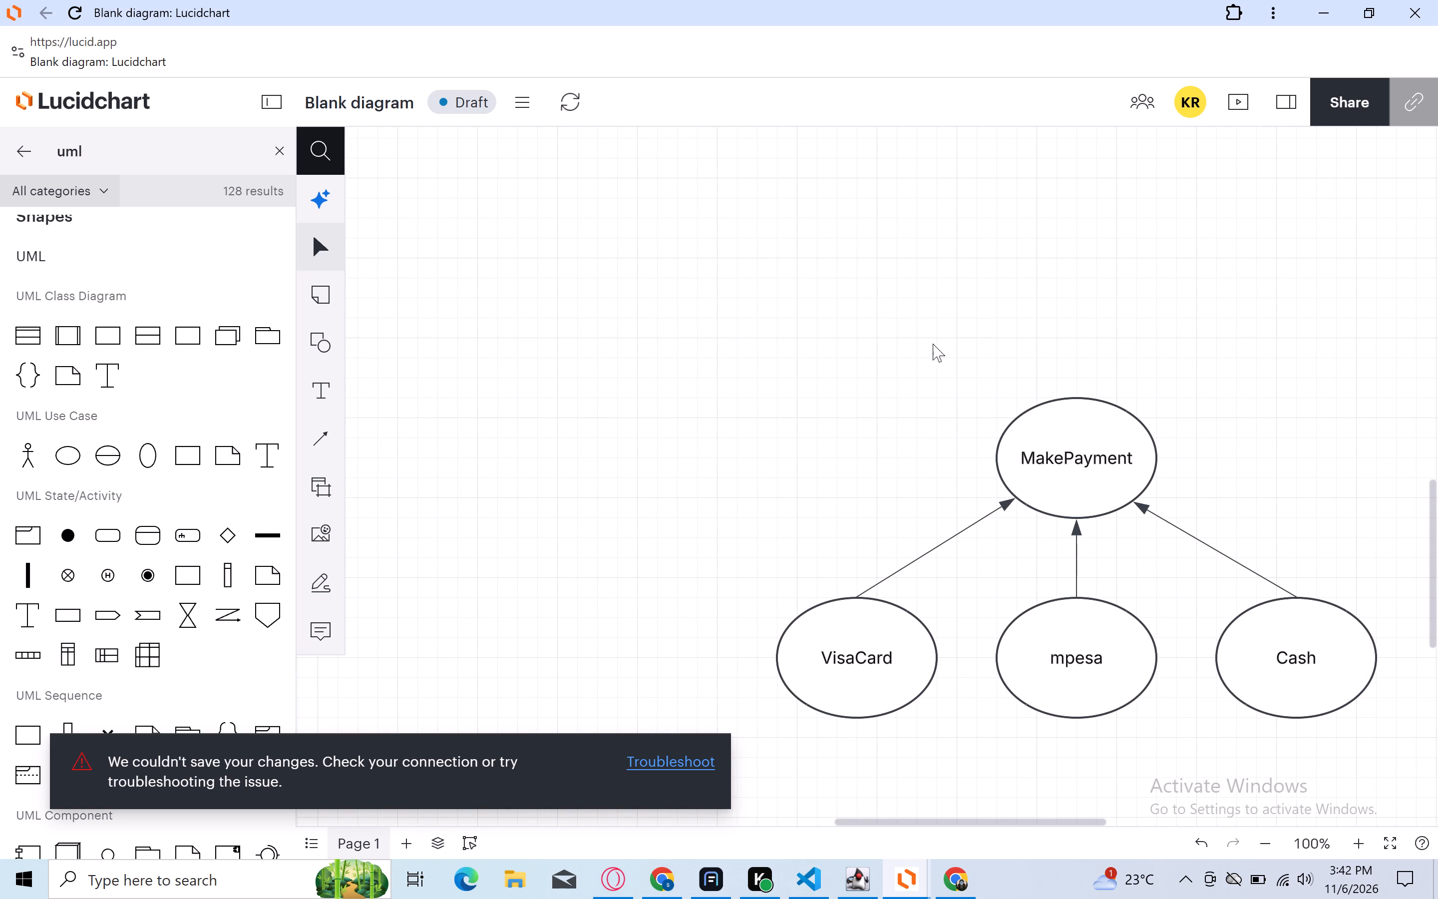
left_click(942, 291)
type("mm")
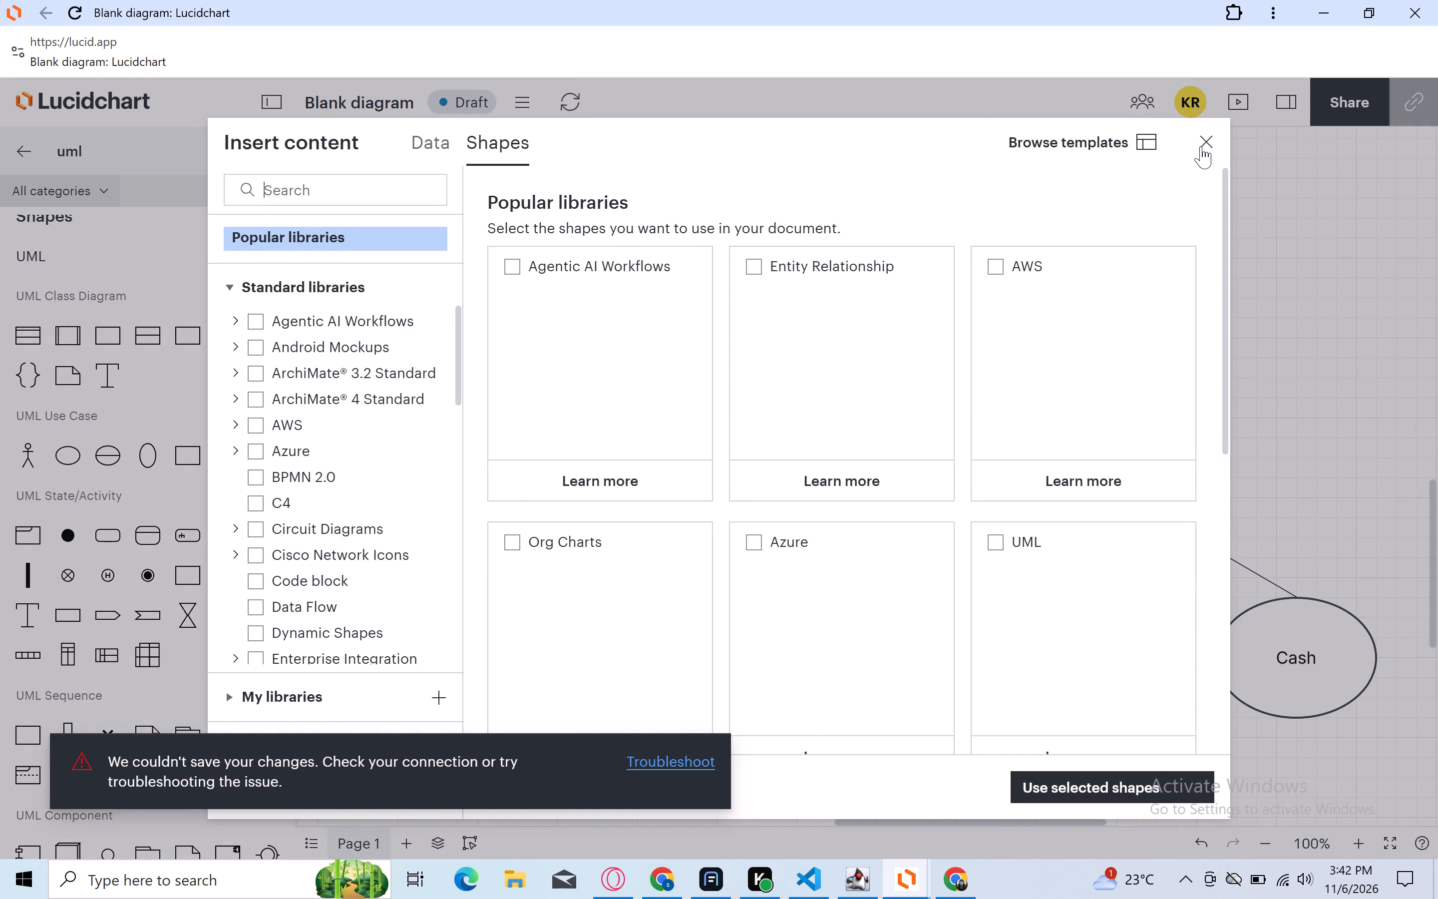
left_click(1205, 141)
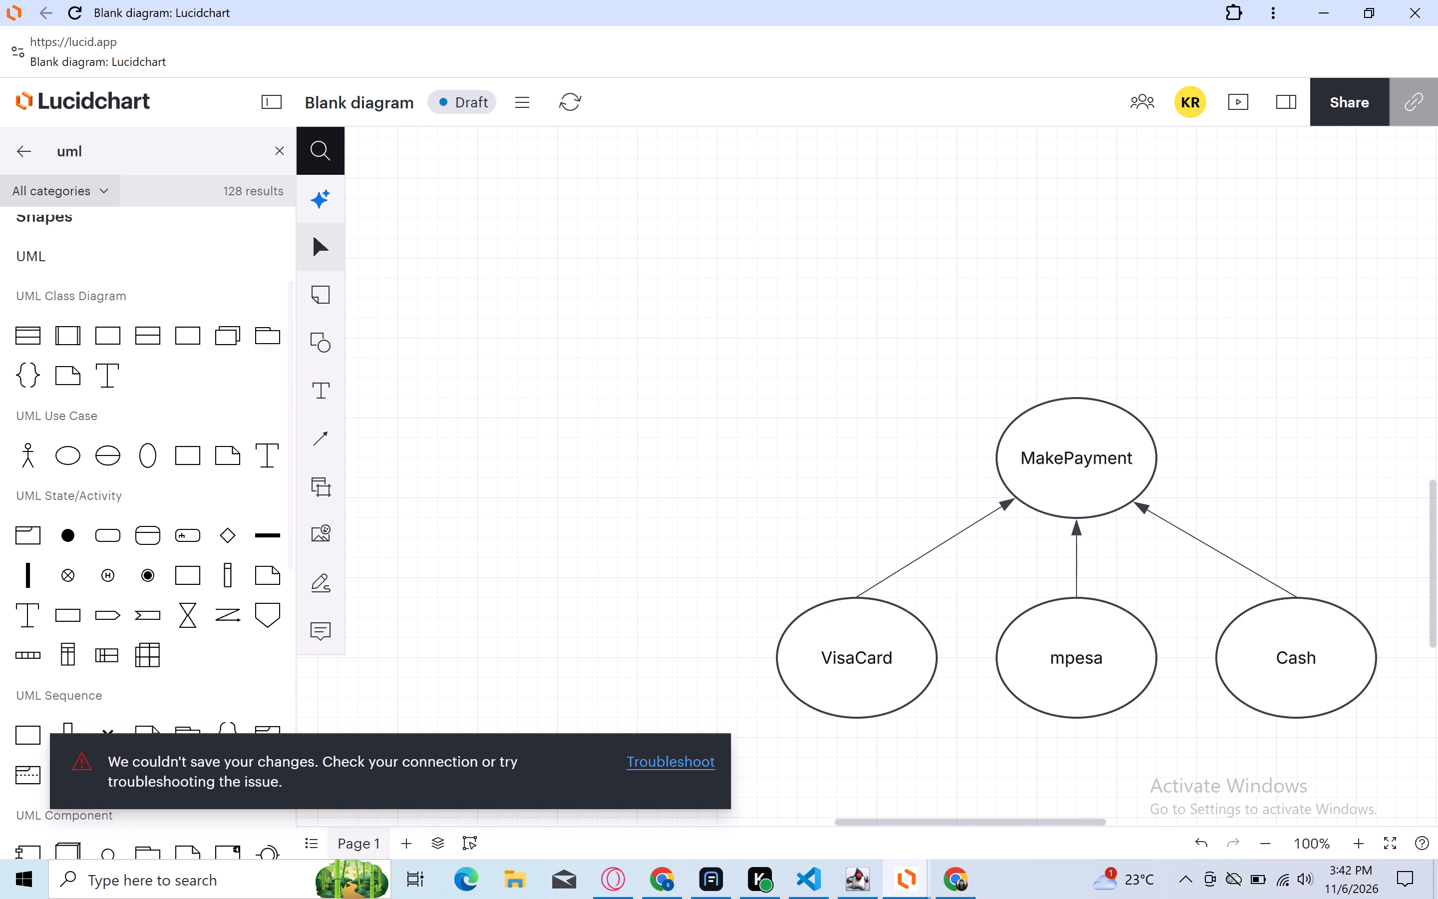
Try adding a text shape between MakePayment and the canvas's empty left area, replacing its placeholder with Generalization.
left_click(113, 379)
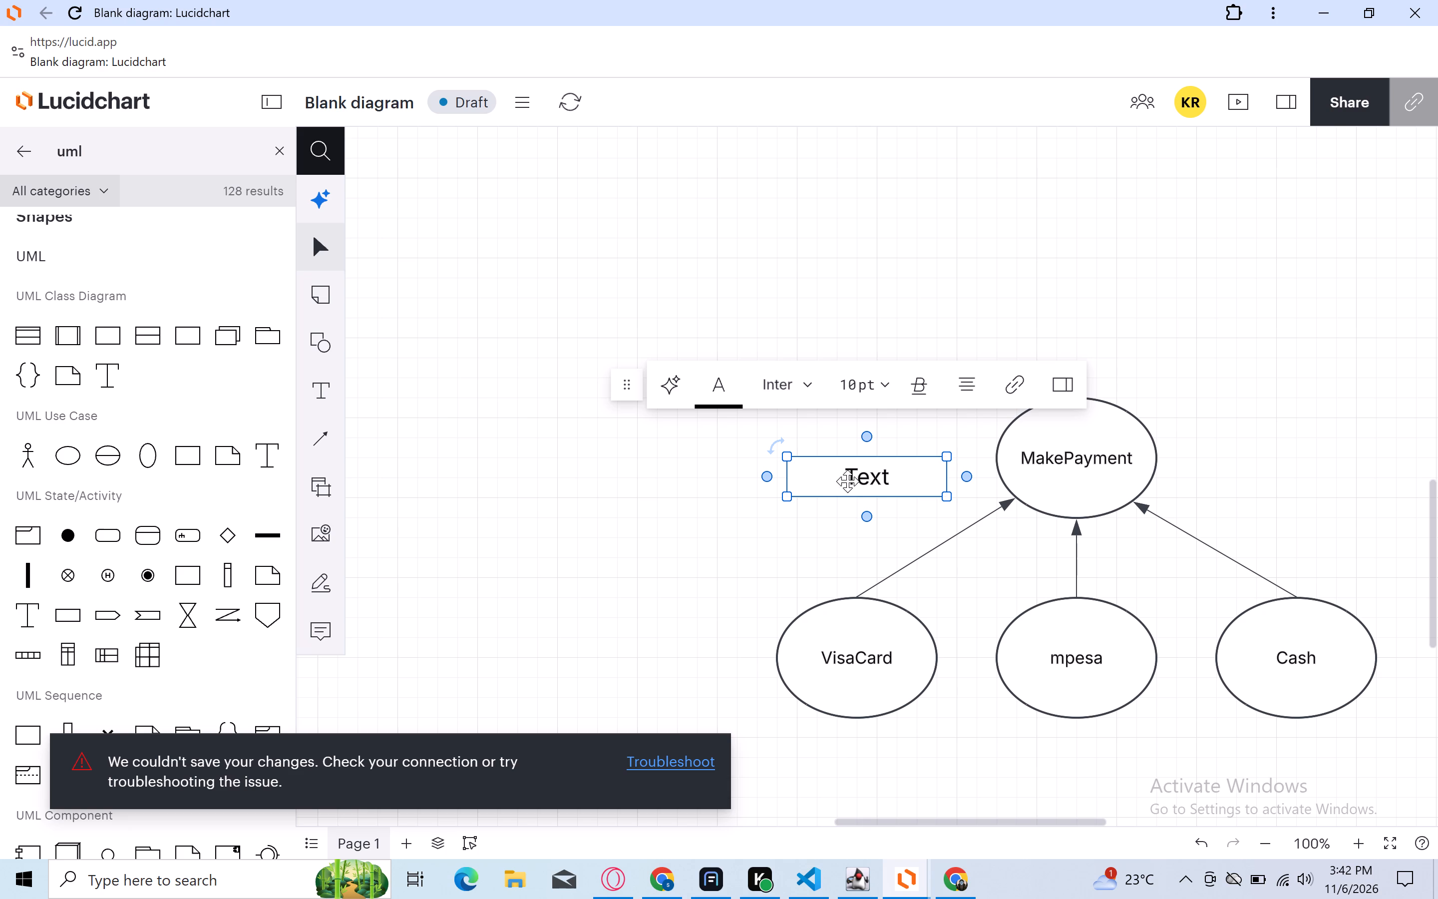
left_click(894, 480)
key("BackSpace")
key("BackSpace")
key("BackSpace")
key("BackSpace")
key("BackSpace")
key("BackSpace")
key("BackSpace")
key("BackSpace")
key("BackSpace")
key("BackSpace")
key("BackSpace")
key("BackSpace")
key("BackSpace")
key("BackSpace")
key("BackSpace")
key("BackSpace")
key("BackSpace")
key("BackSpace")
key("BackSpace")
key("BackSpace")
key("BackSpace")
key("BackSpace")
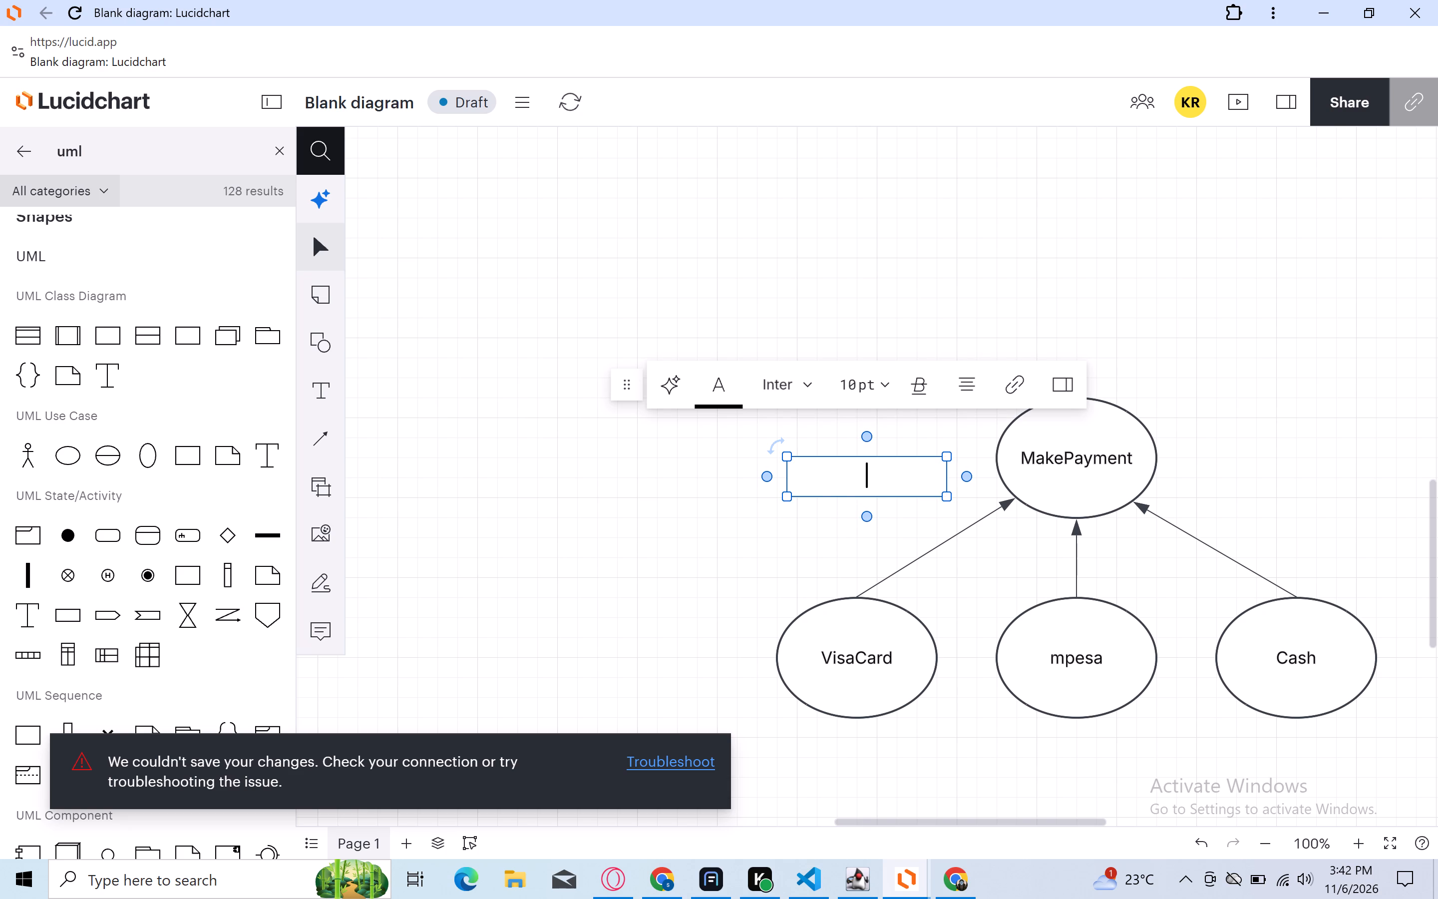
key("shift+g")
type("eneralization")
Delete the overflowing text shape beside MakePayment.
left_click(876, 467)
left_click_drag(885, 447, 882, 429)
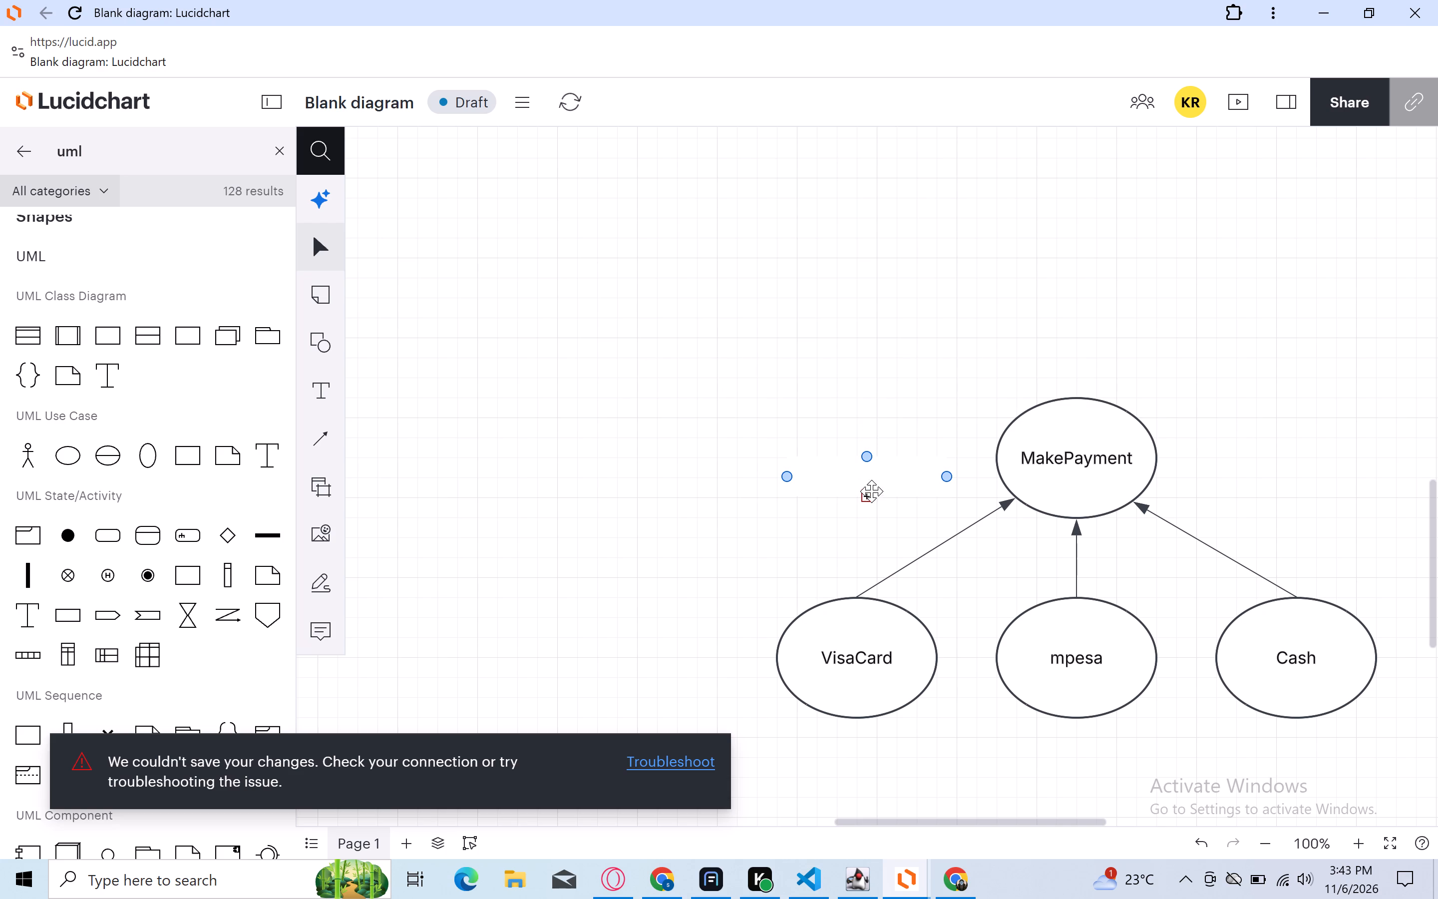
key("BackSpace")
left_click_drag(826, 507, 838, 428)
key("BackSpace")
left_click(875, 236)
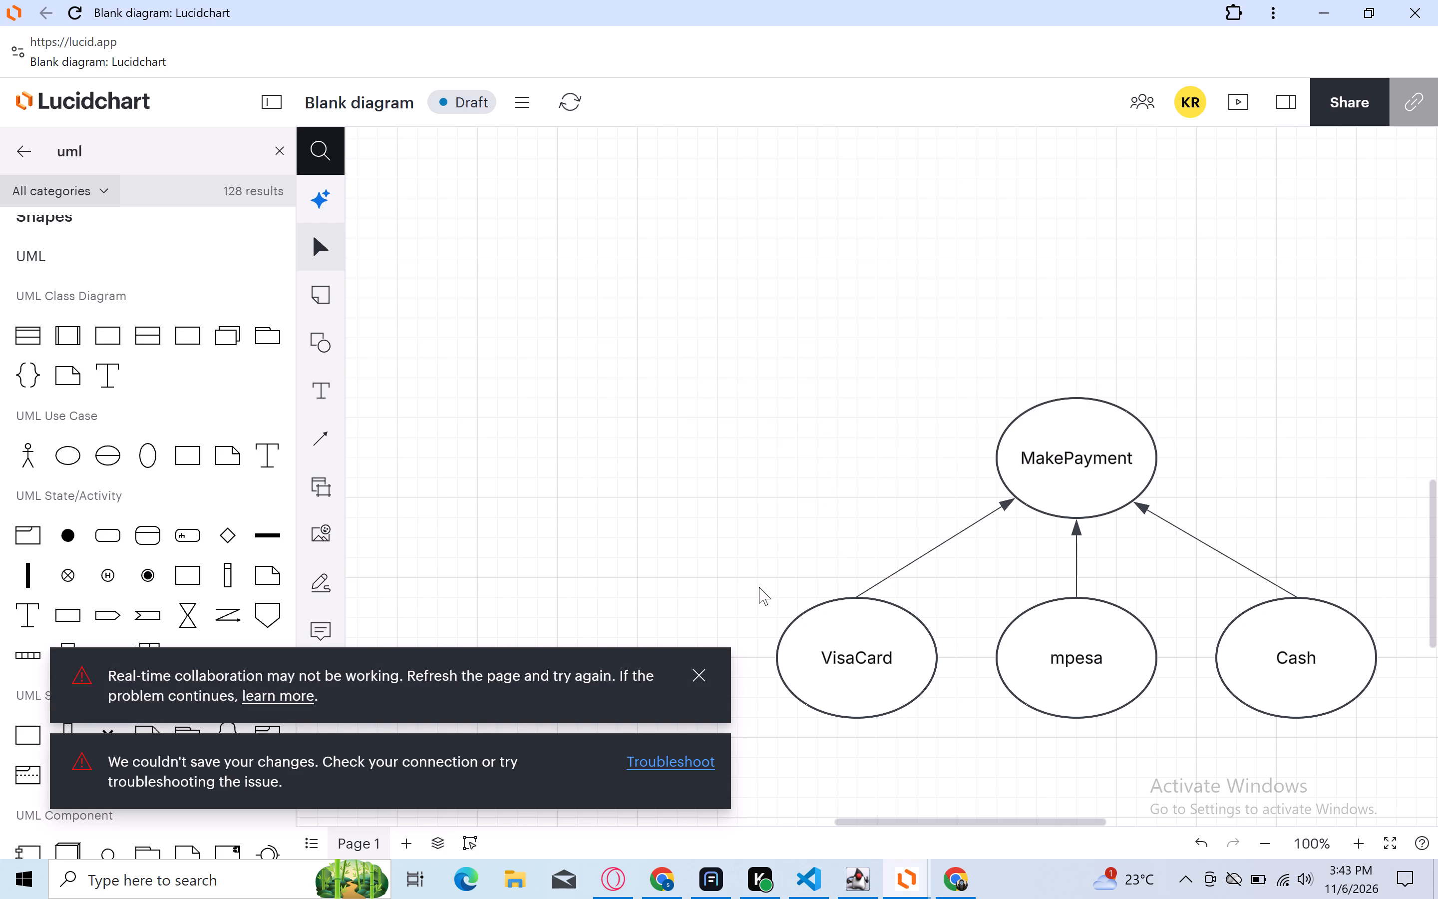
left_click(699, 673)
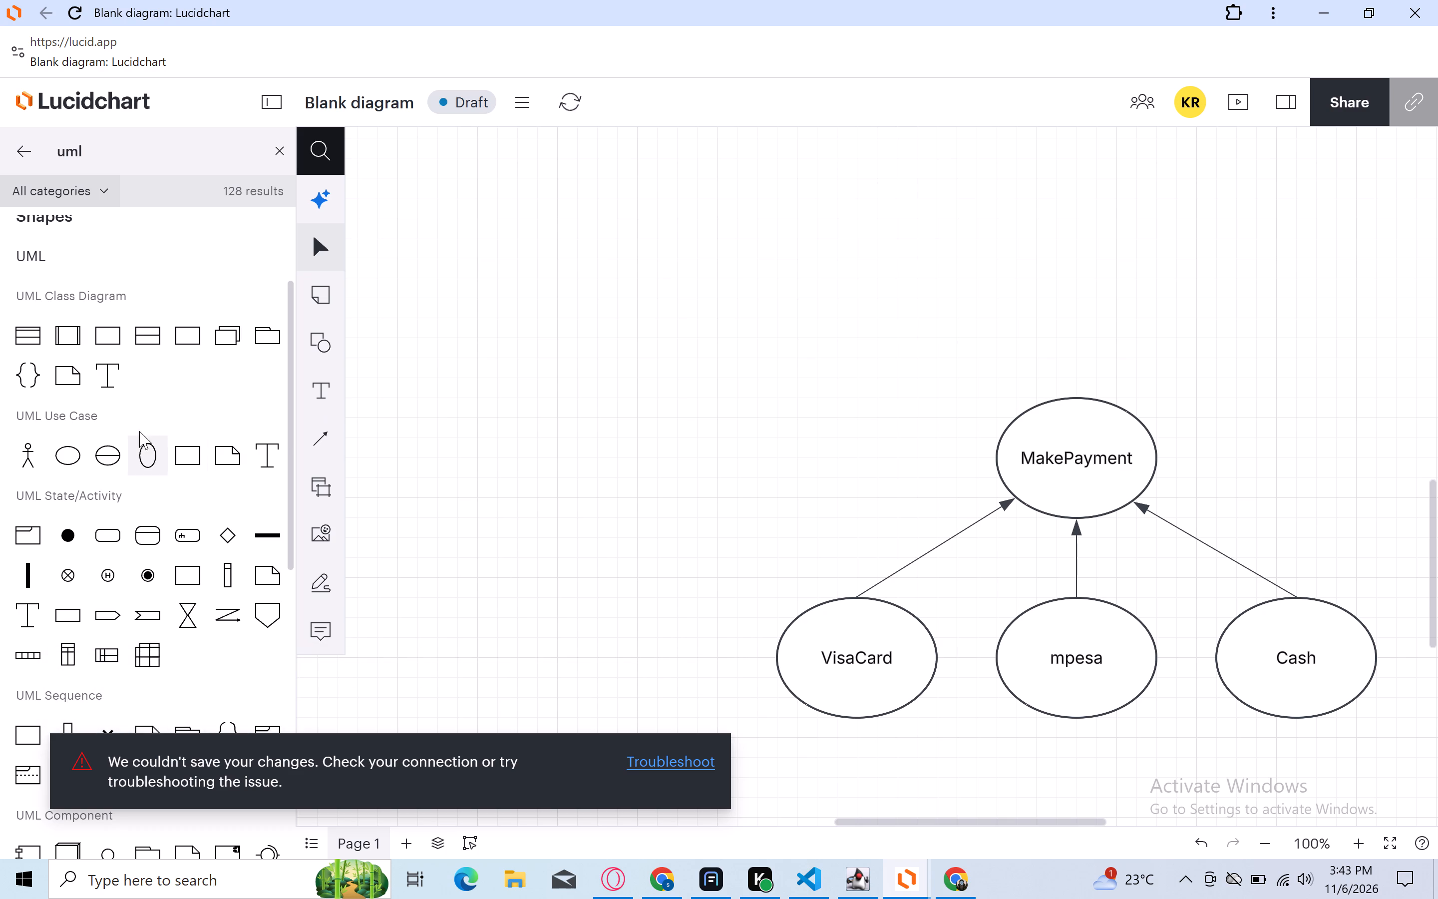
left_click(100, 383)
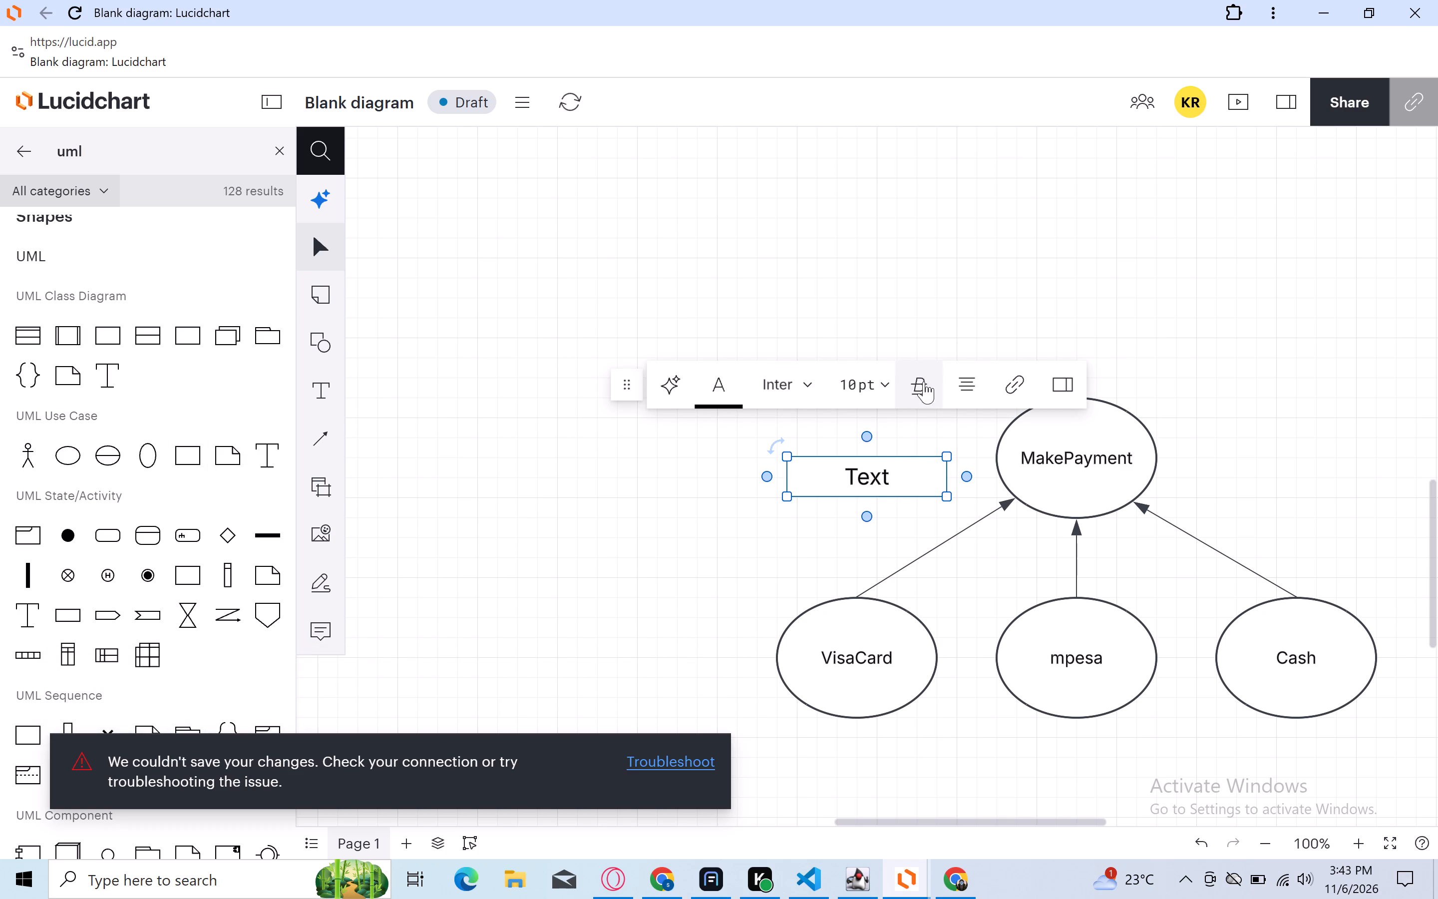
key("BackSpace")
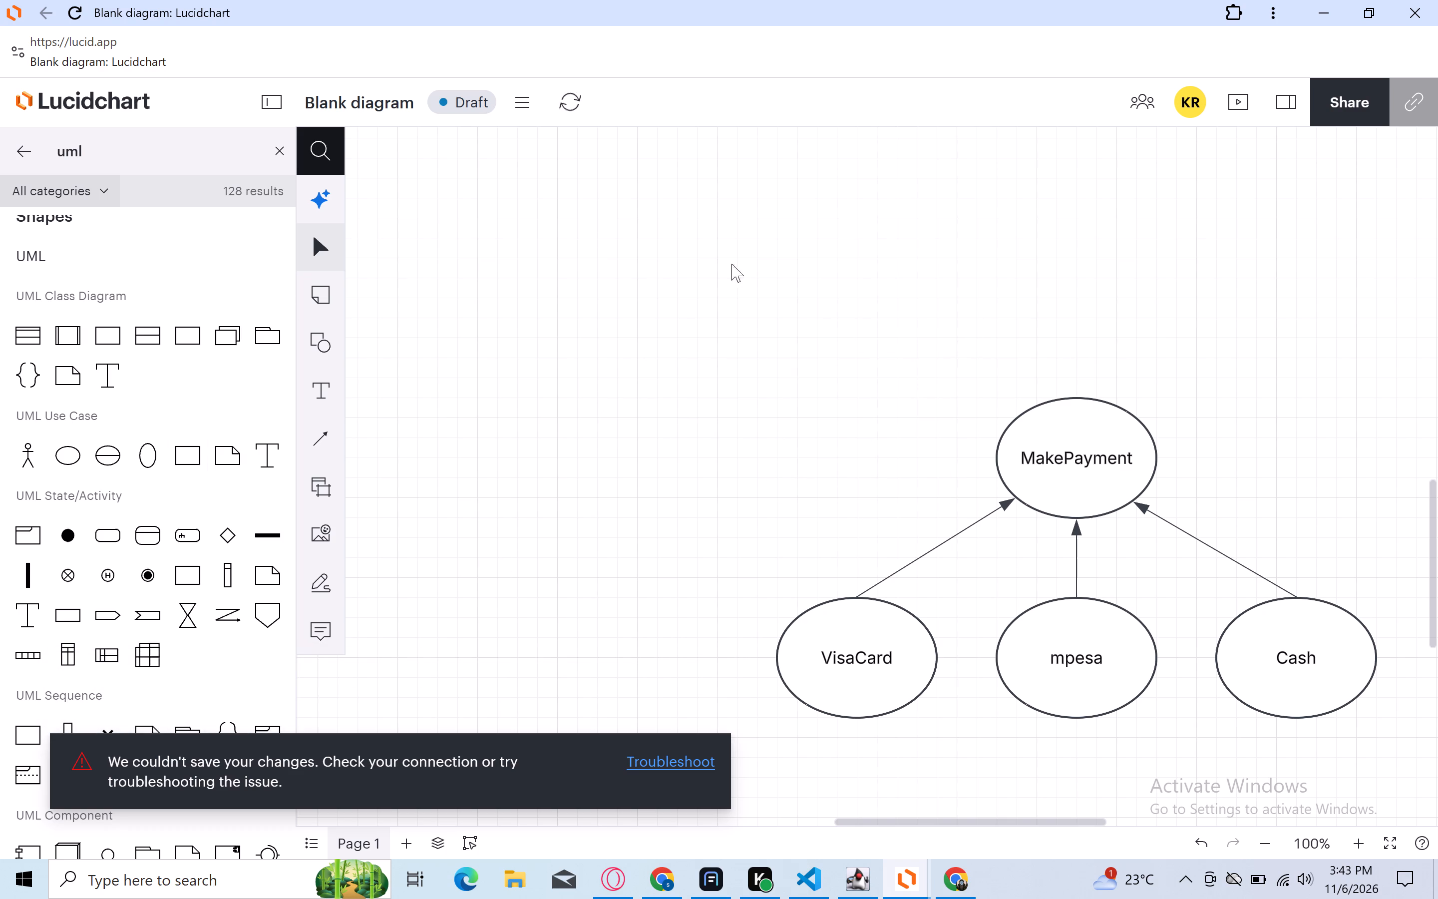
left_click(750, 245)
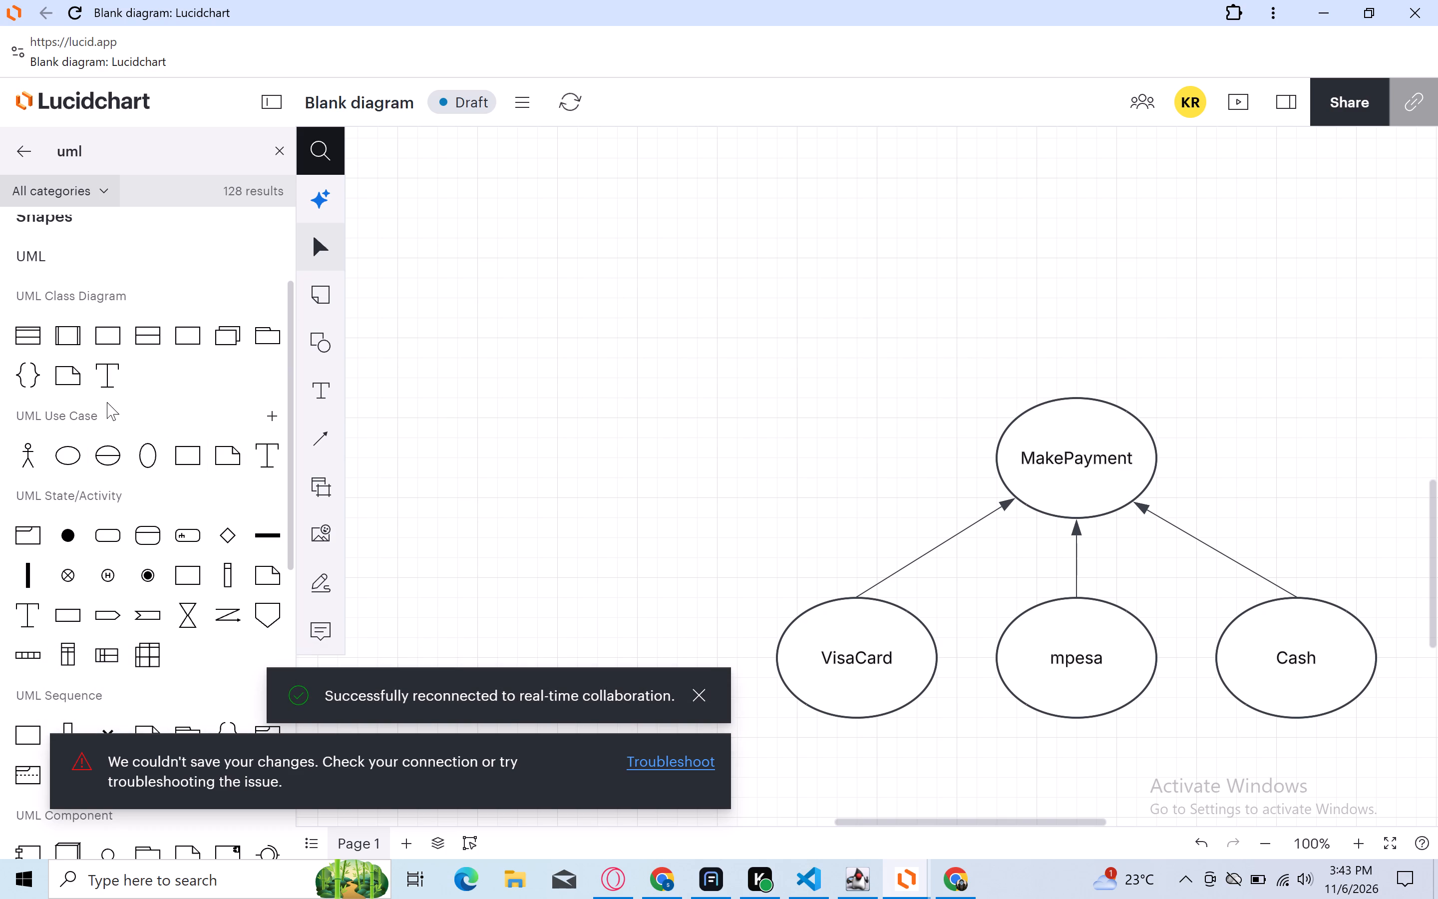
Add a UML text shape above and to the left of MakePayment, replacing its placeholder with Generalization.
left_click(105, 384)
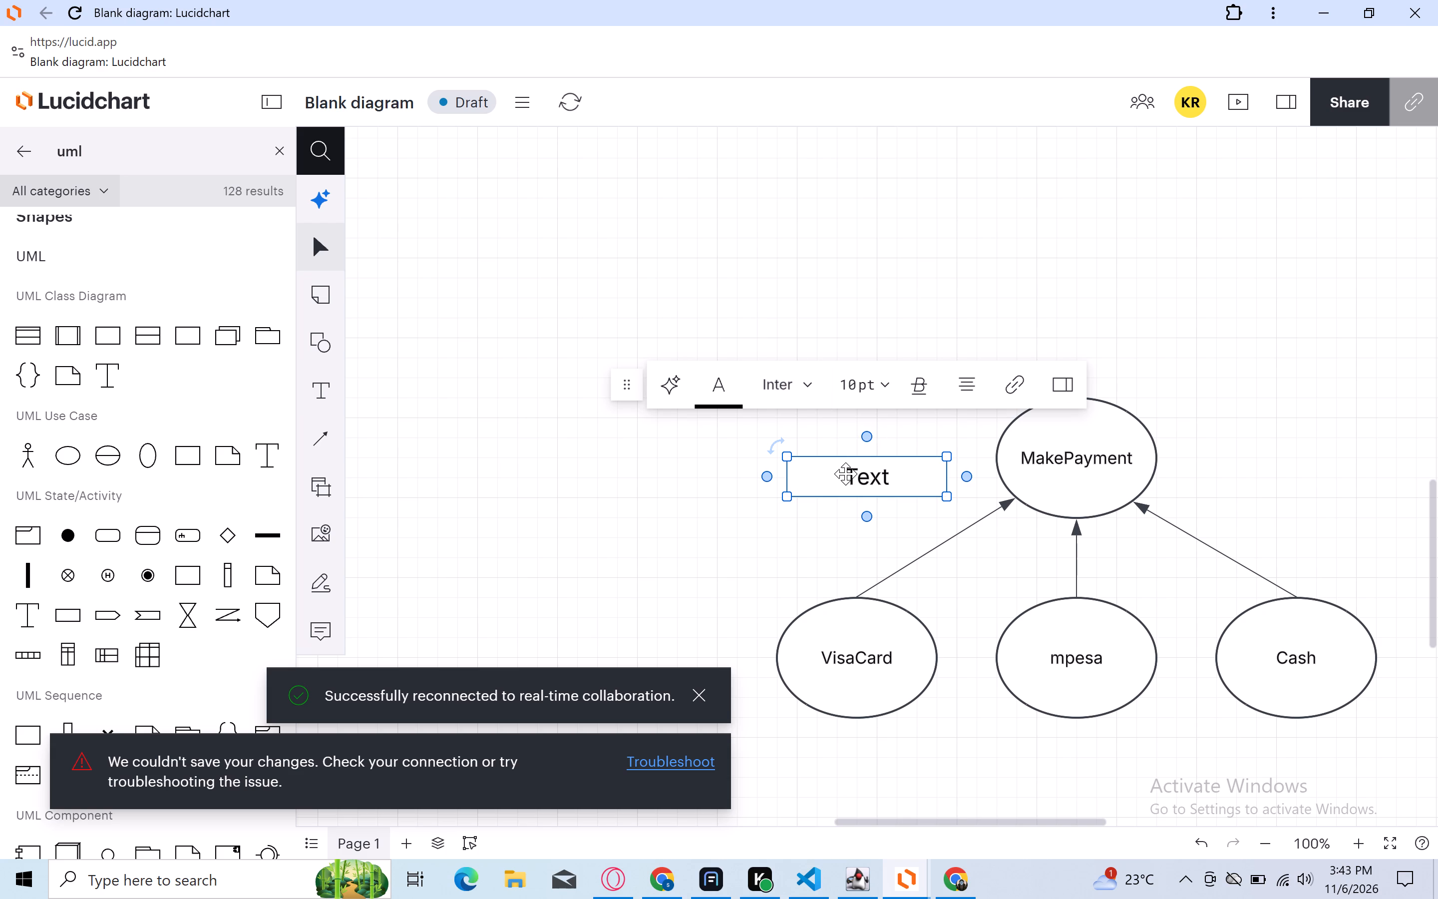
left_click_drag(840, 489, 785, 310)
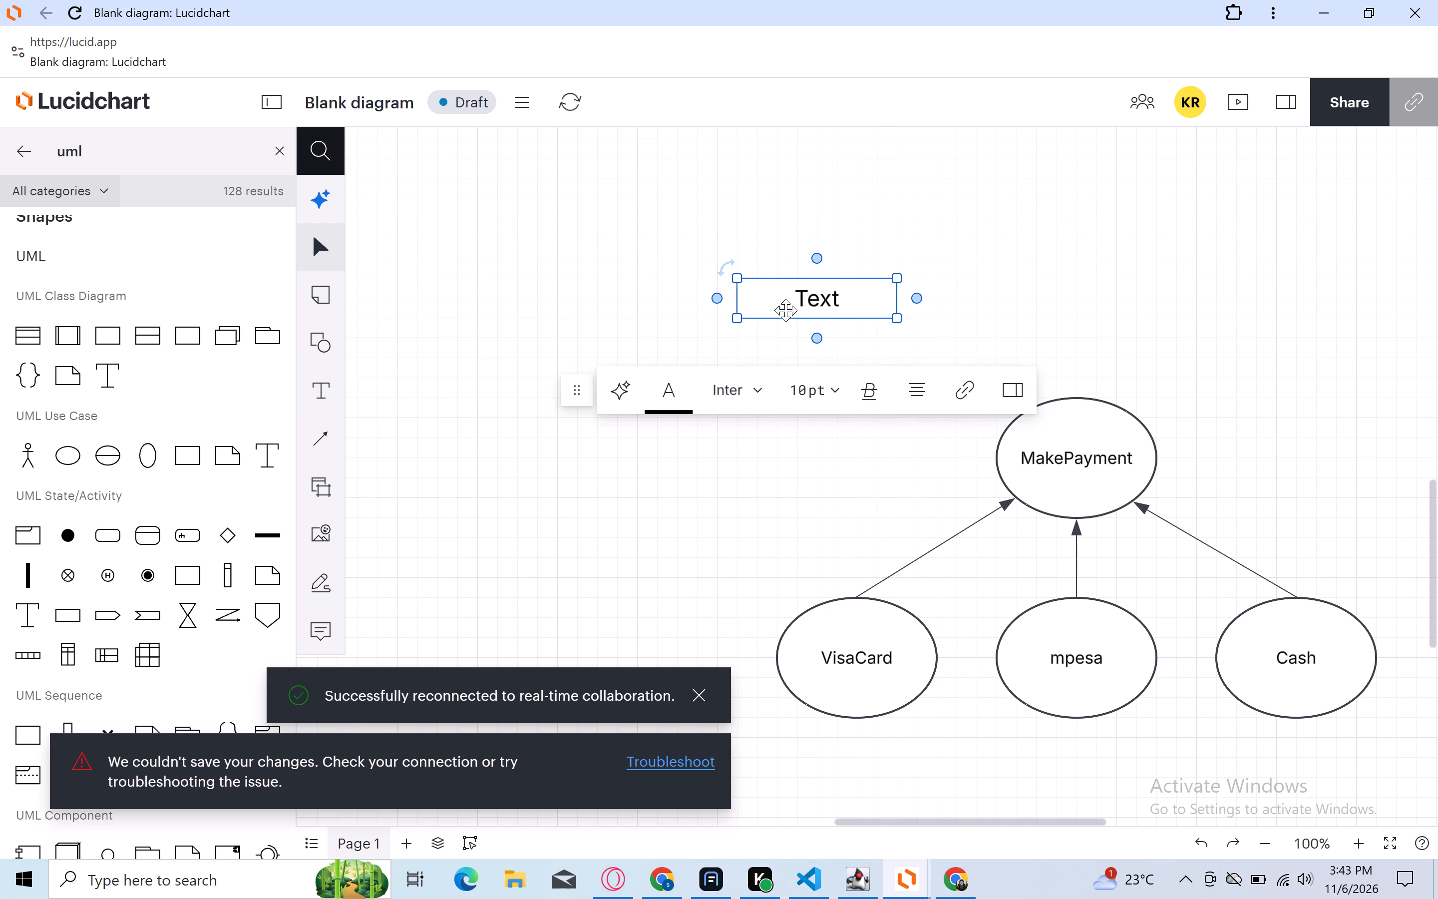
left_click(844, 301)
key("BackSpace")
key("BackSpace")
key("BackSpace")
key("BackSpace")
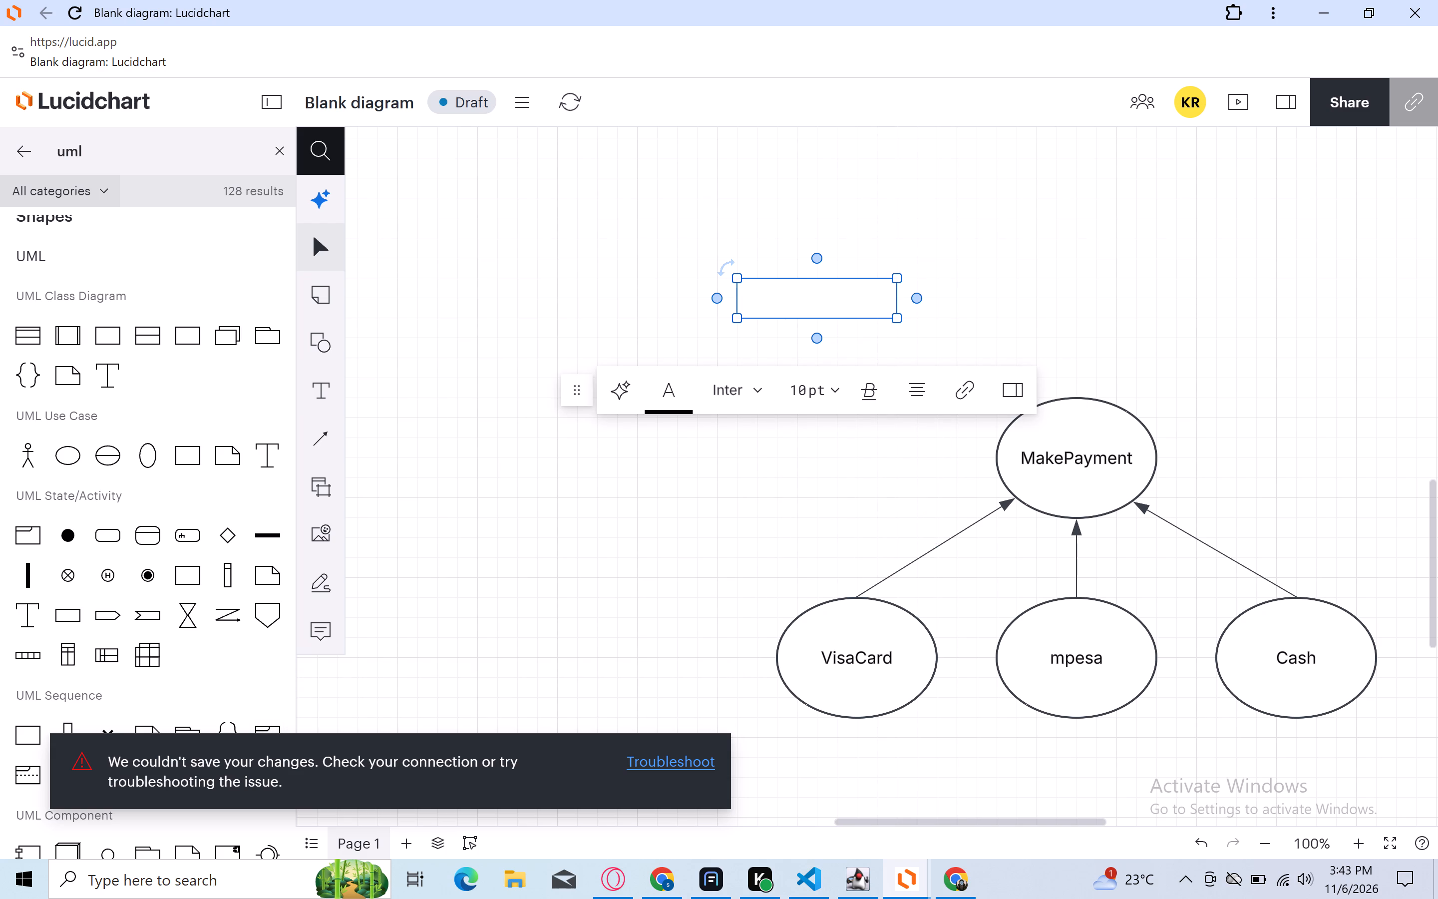
key("g")
key("BackSpace")
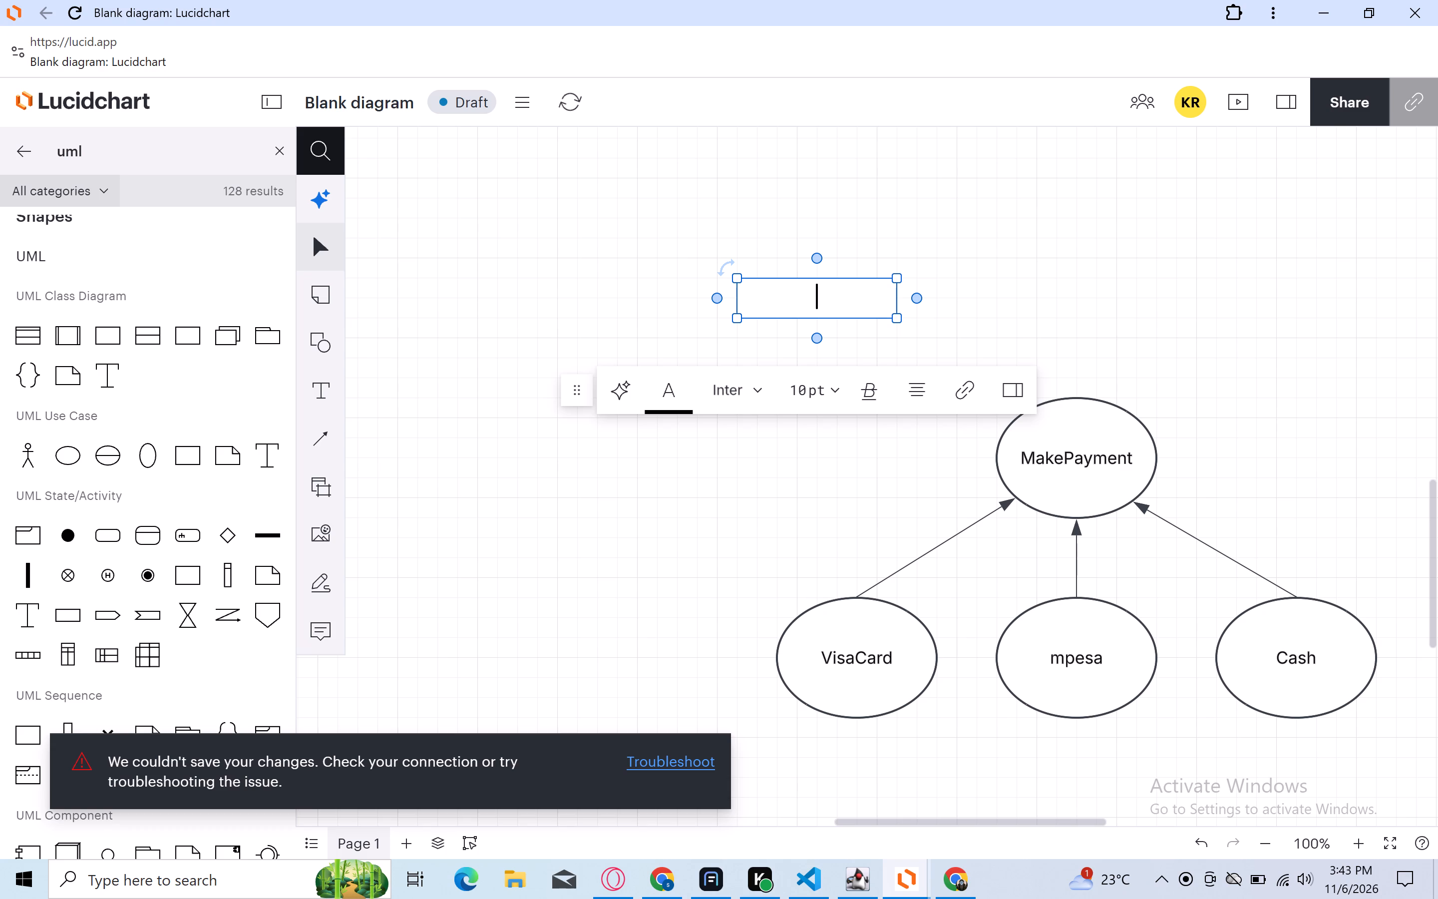
type("Ge")
type("neralization")
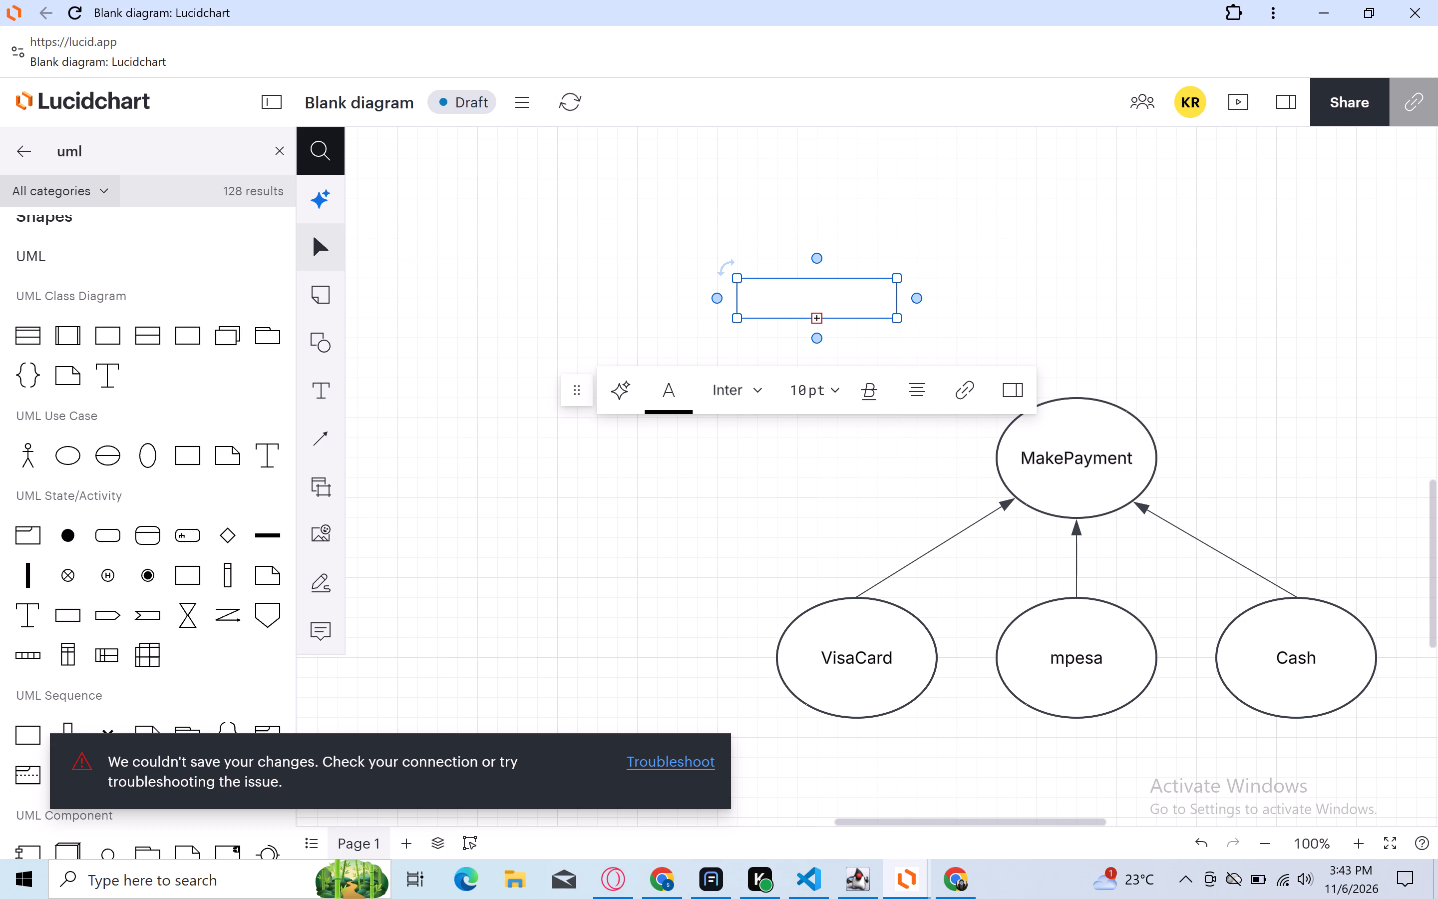
Enlarge the title text box so it extends across above MakePayment, keeping the word Generalization complete.
key("BackSpace")
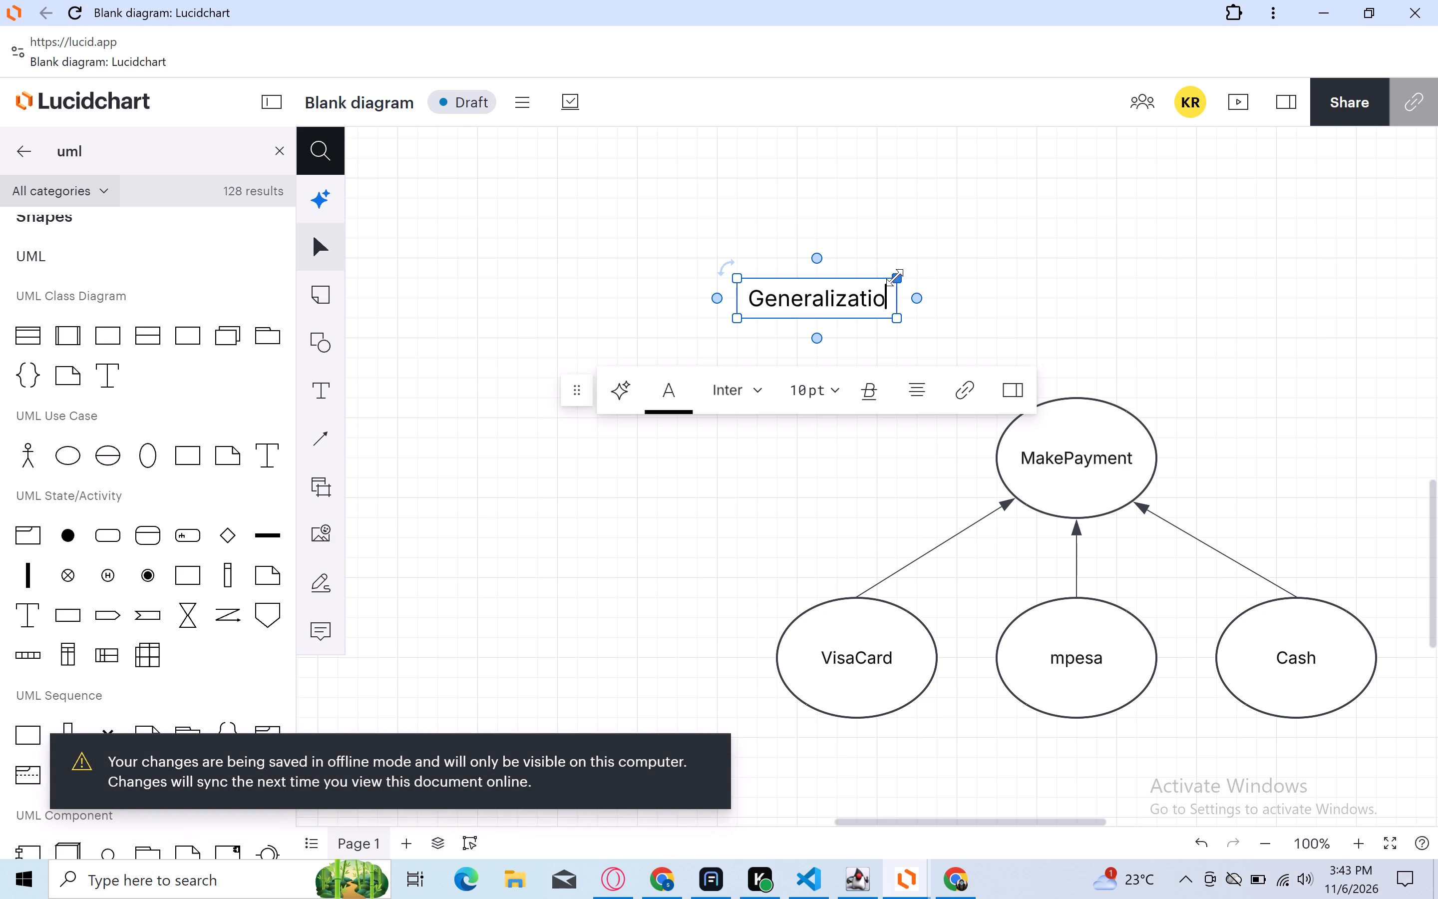
left_click_drag(898, 278, 1226, 244)
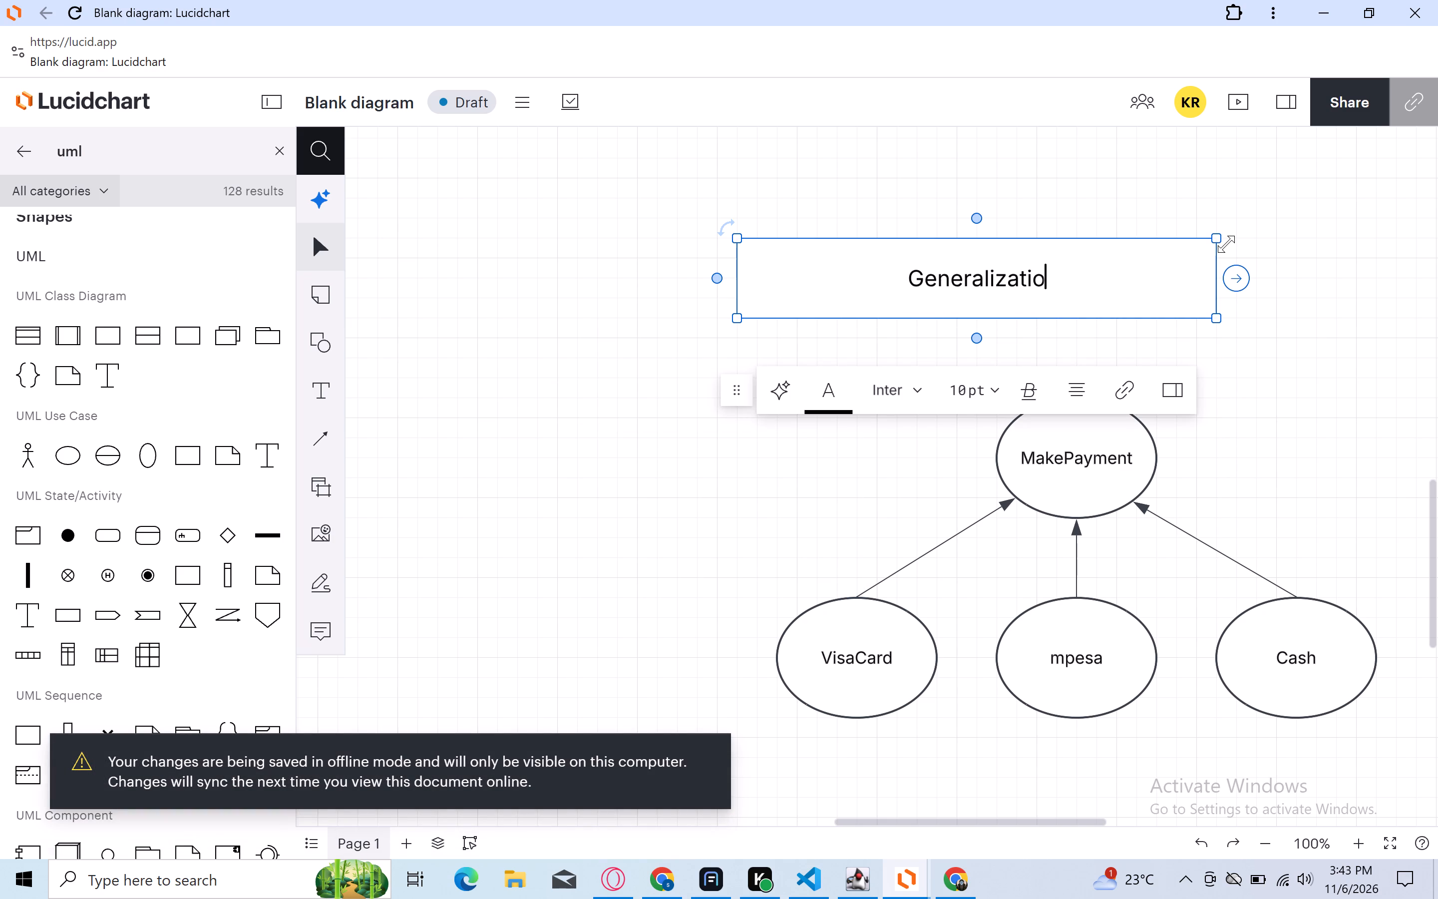
key("n")
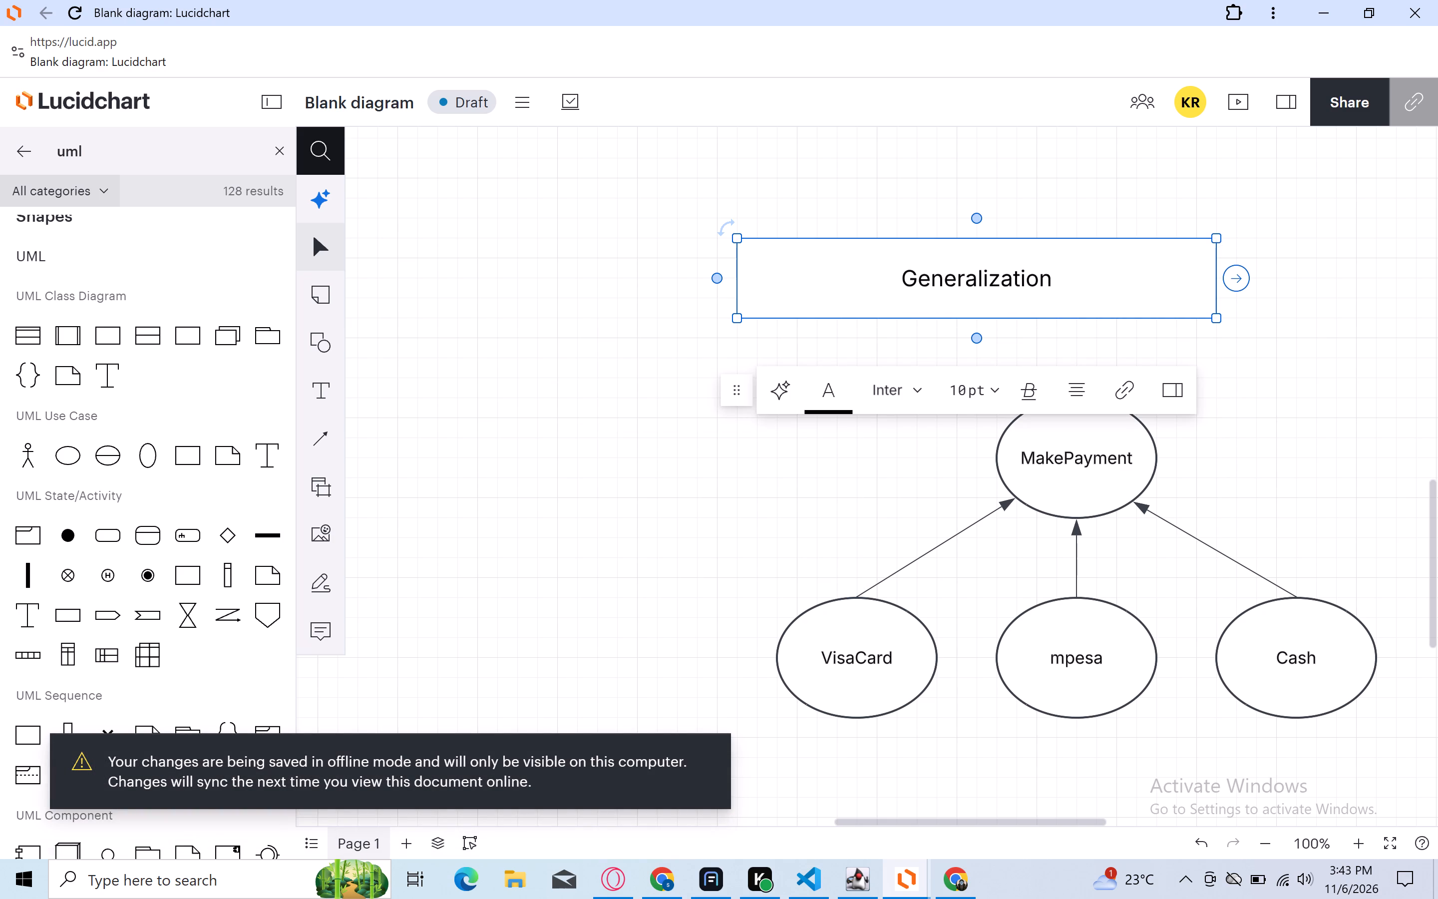
Extend the title above MakePayment to read "Generalization usecase relationship".
key("space")
type("uswe")
key("BackSpace")
key("BackSpace")
key("e")
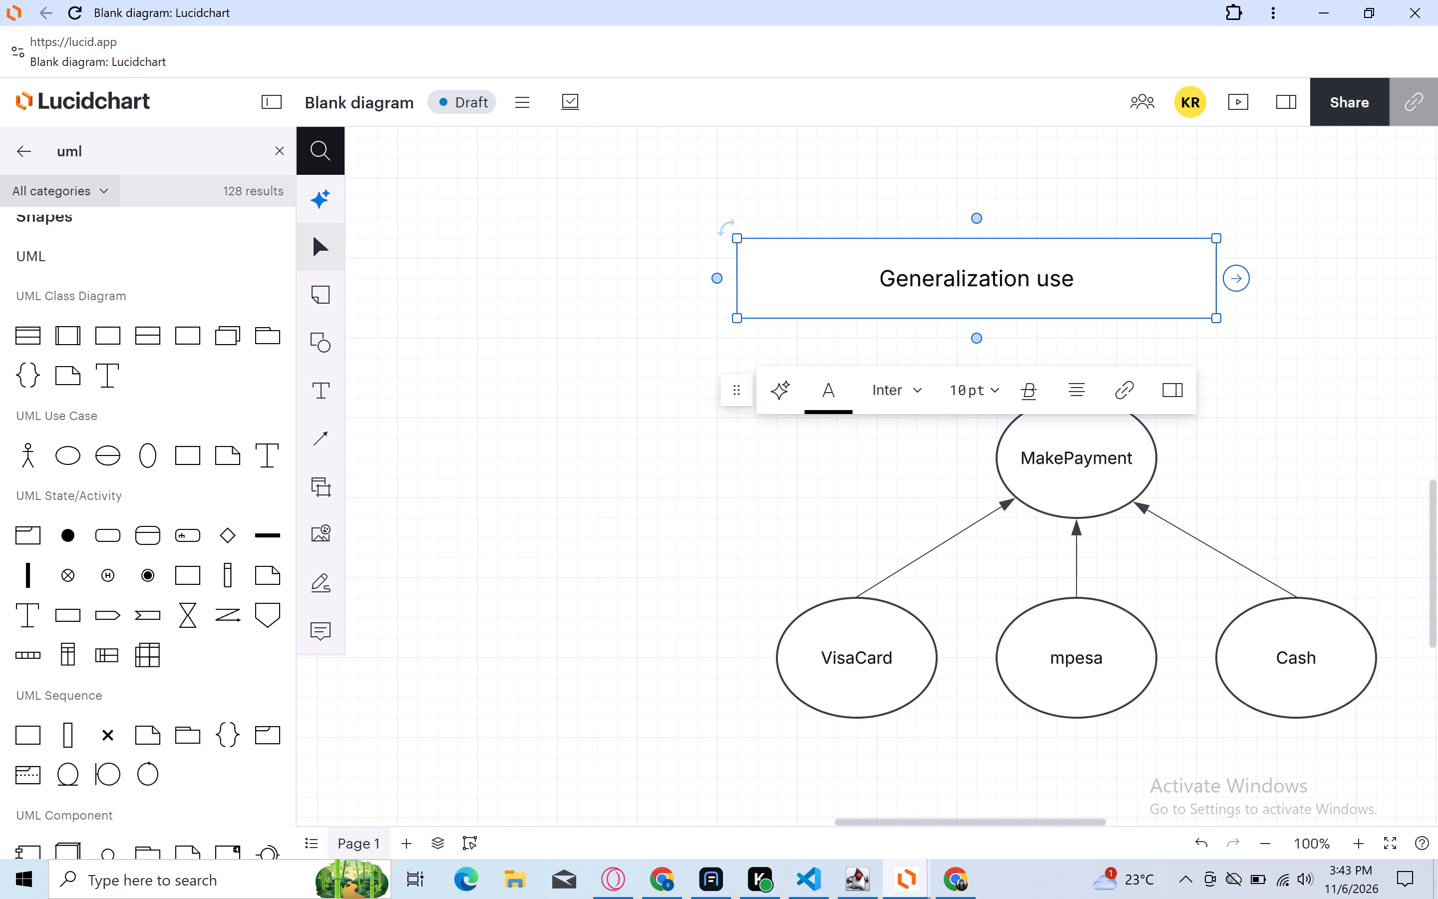
key("space")
key("BackSpace")
type("cazse")
key("BackSpace")
key("BackSpace")
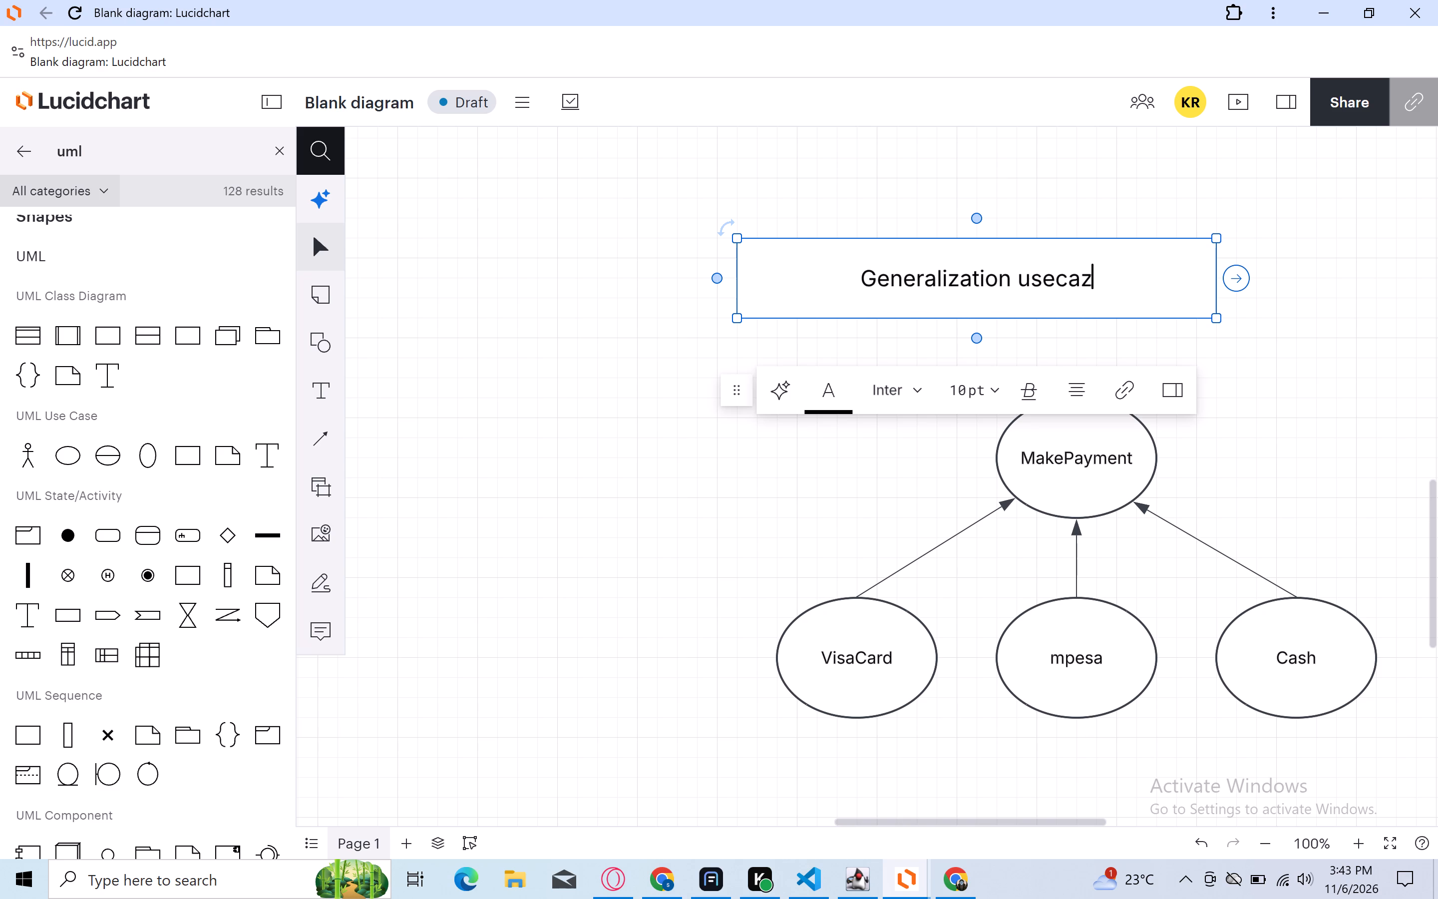
key("BackSpace")
type("se")
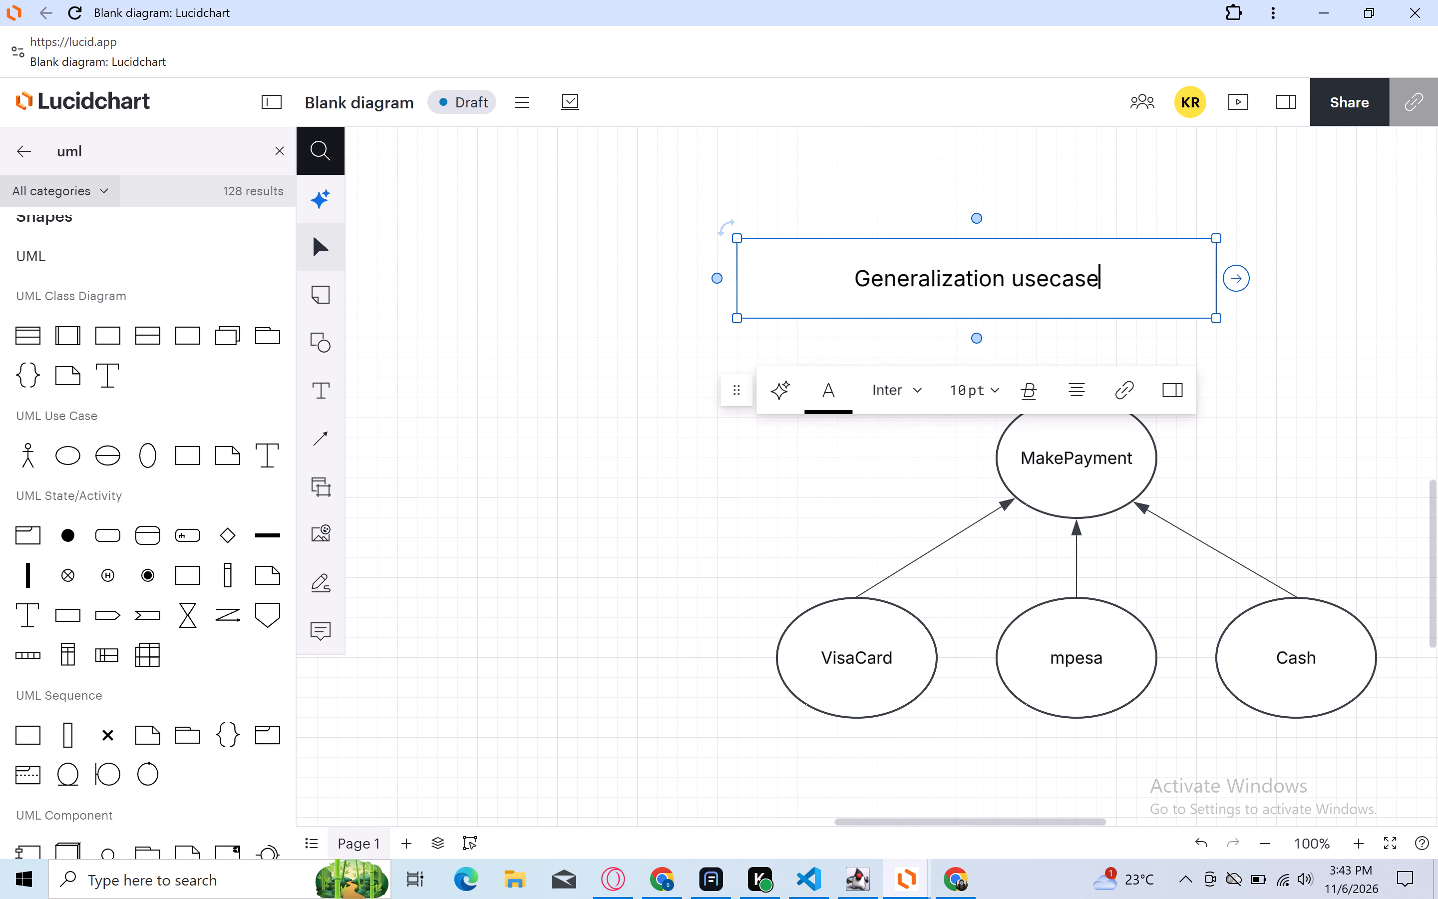
key("space")
type("rela")
type("sh9iop")
key("BackSpace")
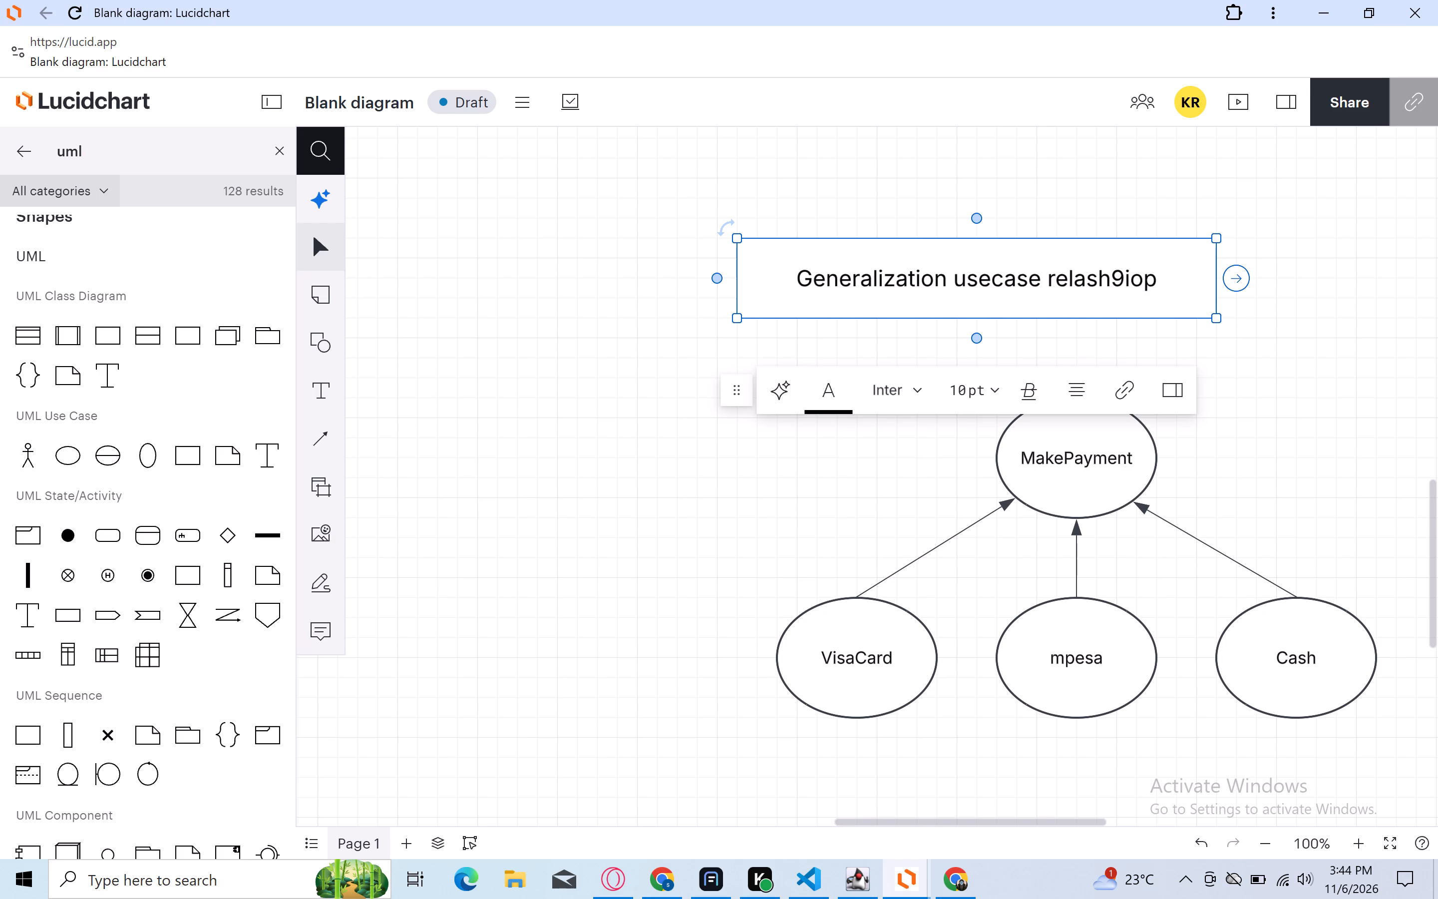
key("BackSpace")
key("BackSpace")
key("BackSpace")
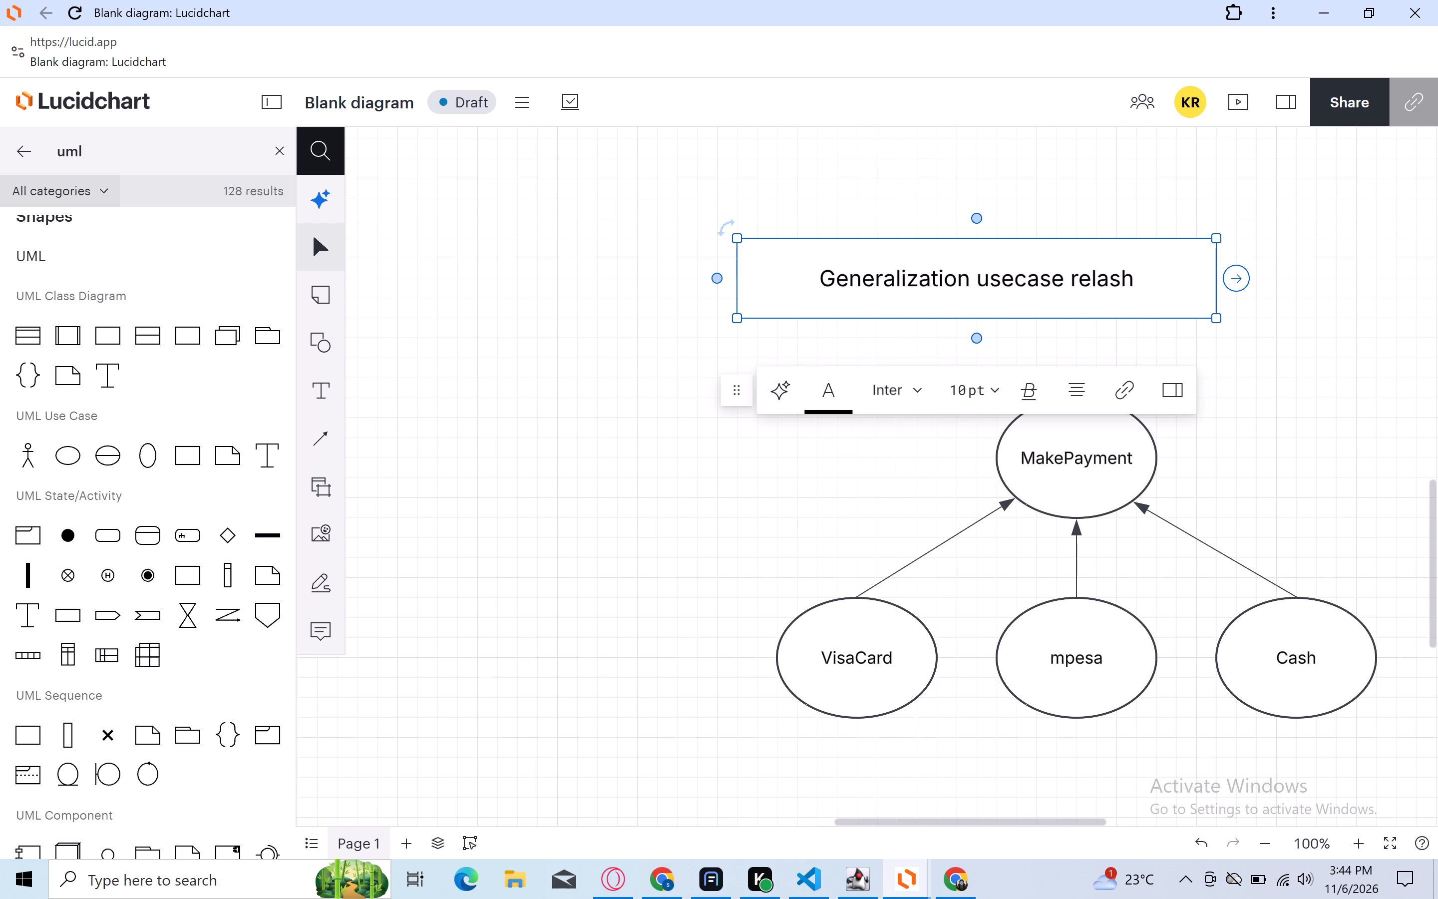
key("BackSpace")
key("BackSpace")
type("tionsh")
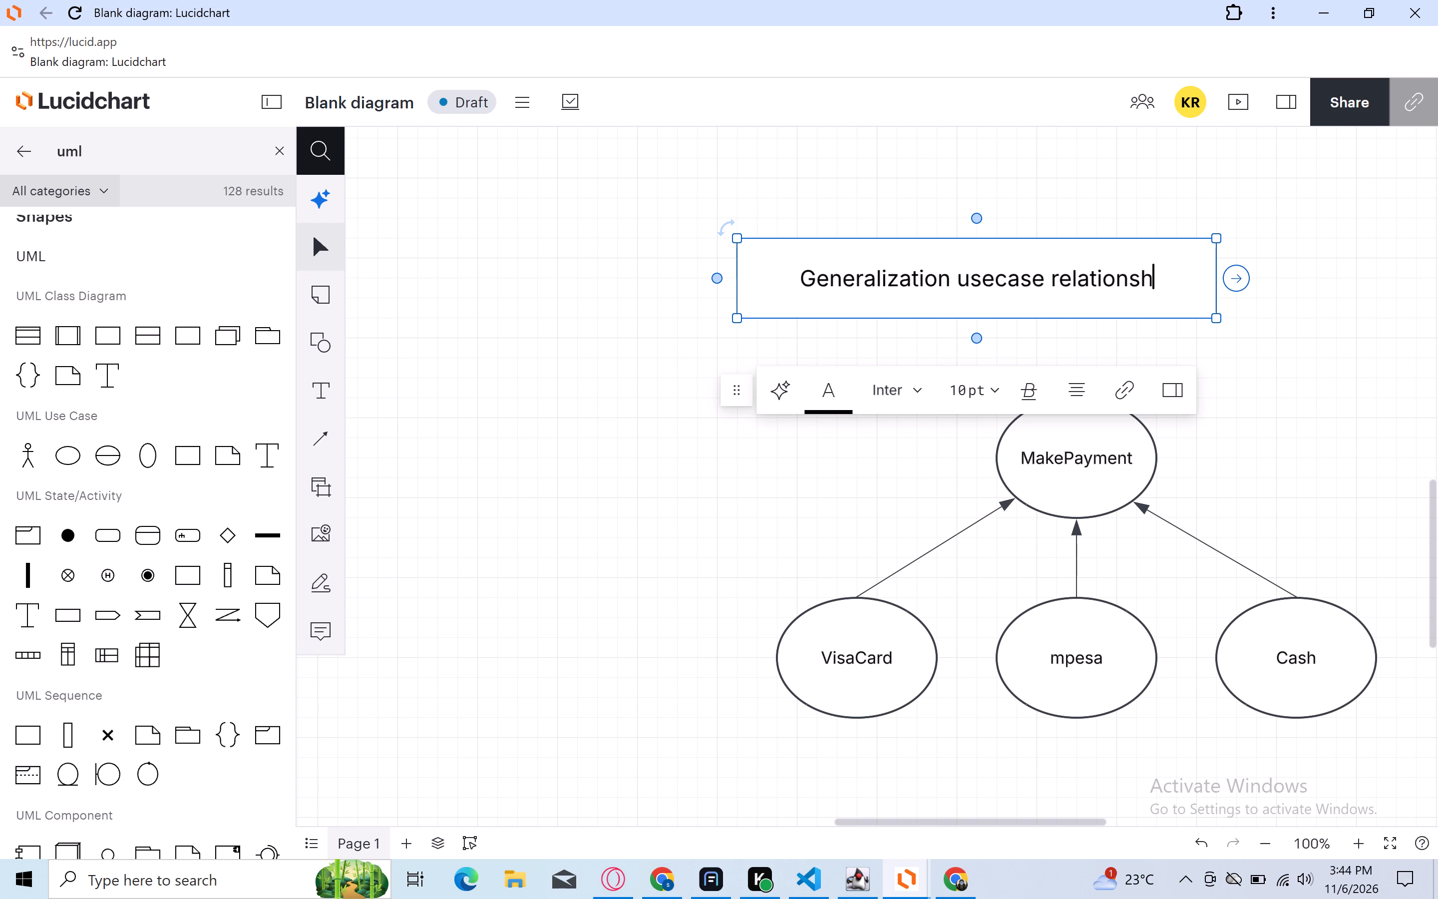
key("o")
key("BackSpace")
type("ip")
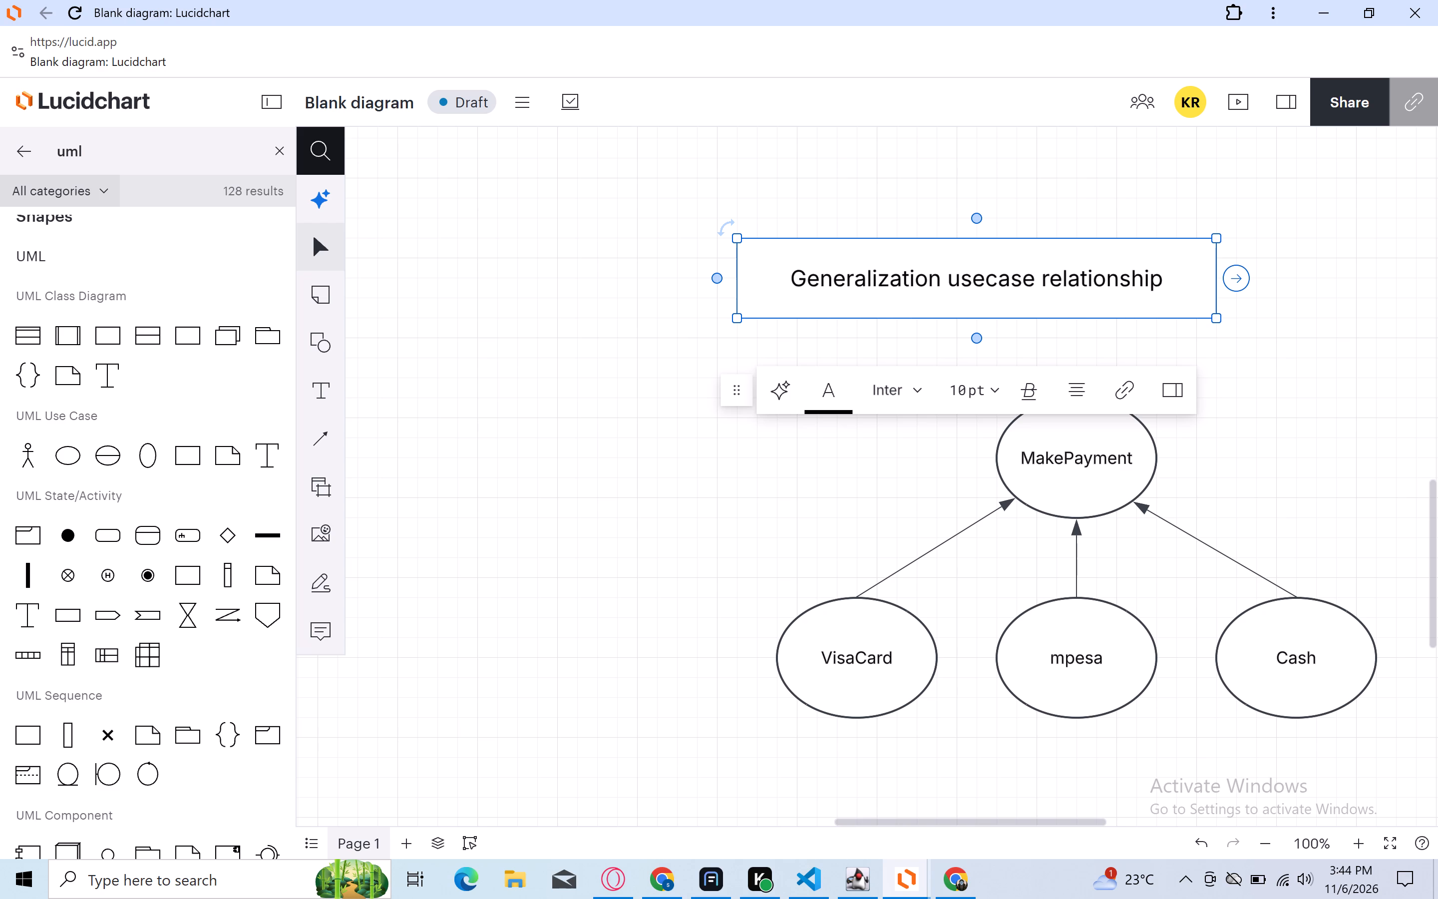
Make the whole title "Generalization usecase relationship" bold and underlined.
left_click(1025, 391)
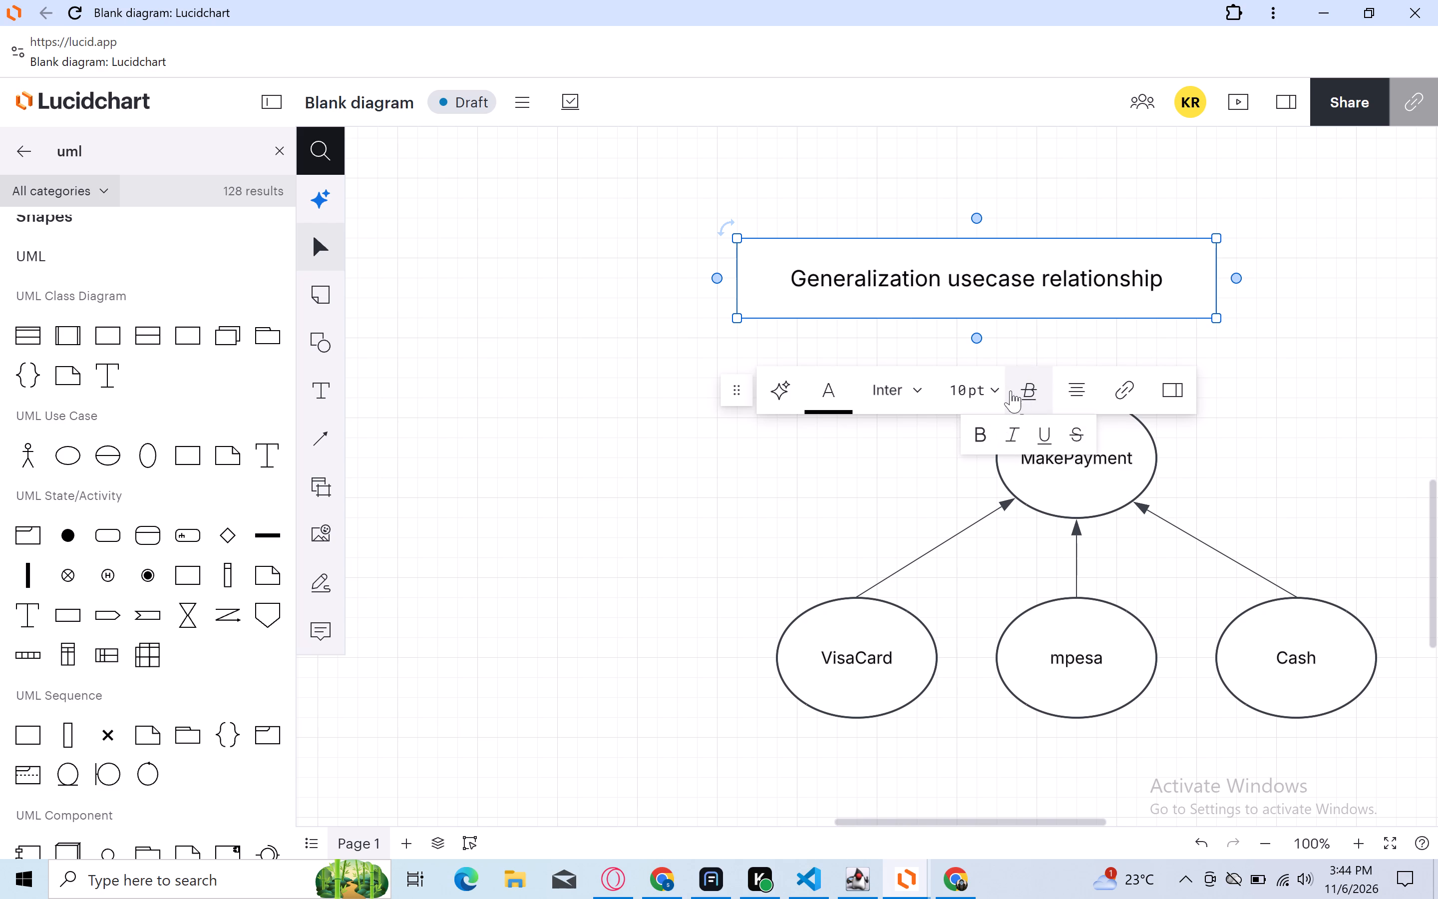
left_click(1043, 424)
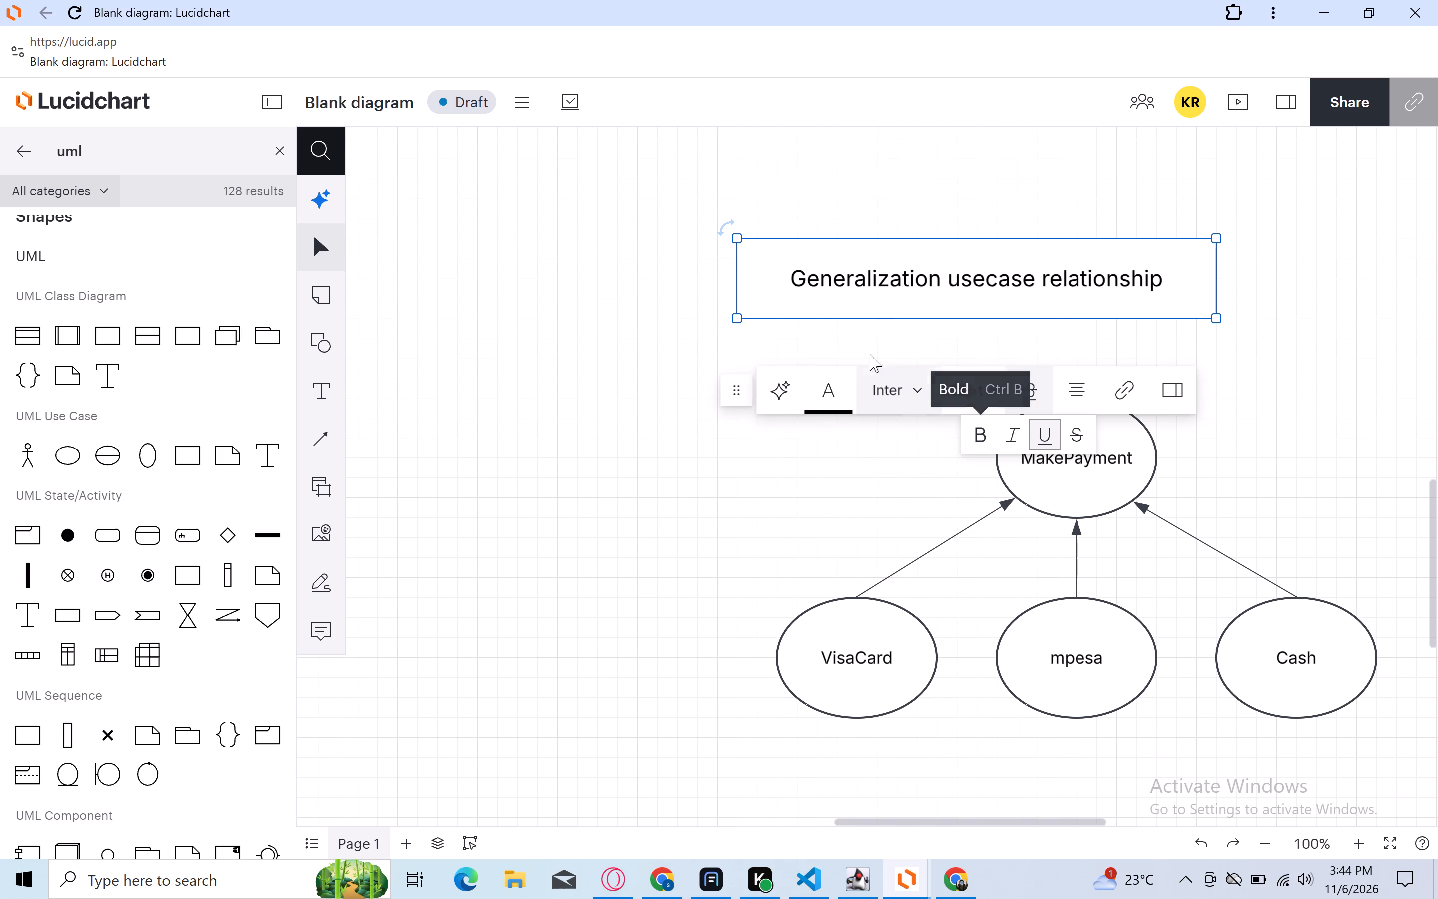
left_click_drag(792, 280, 998, 278)
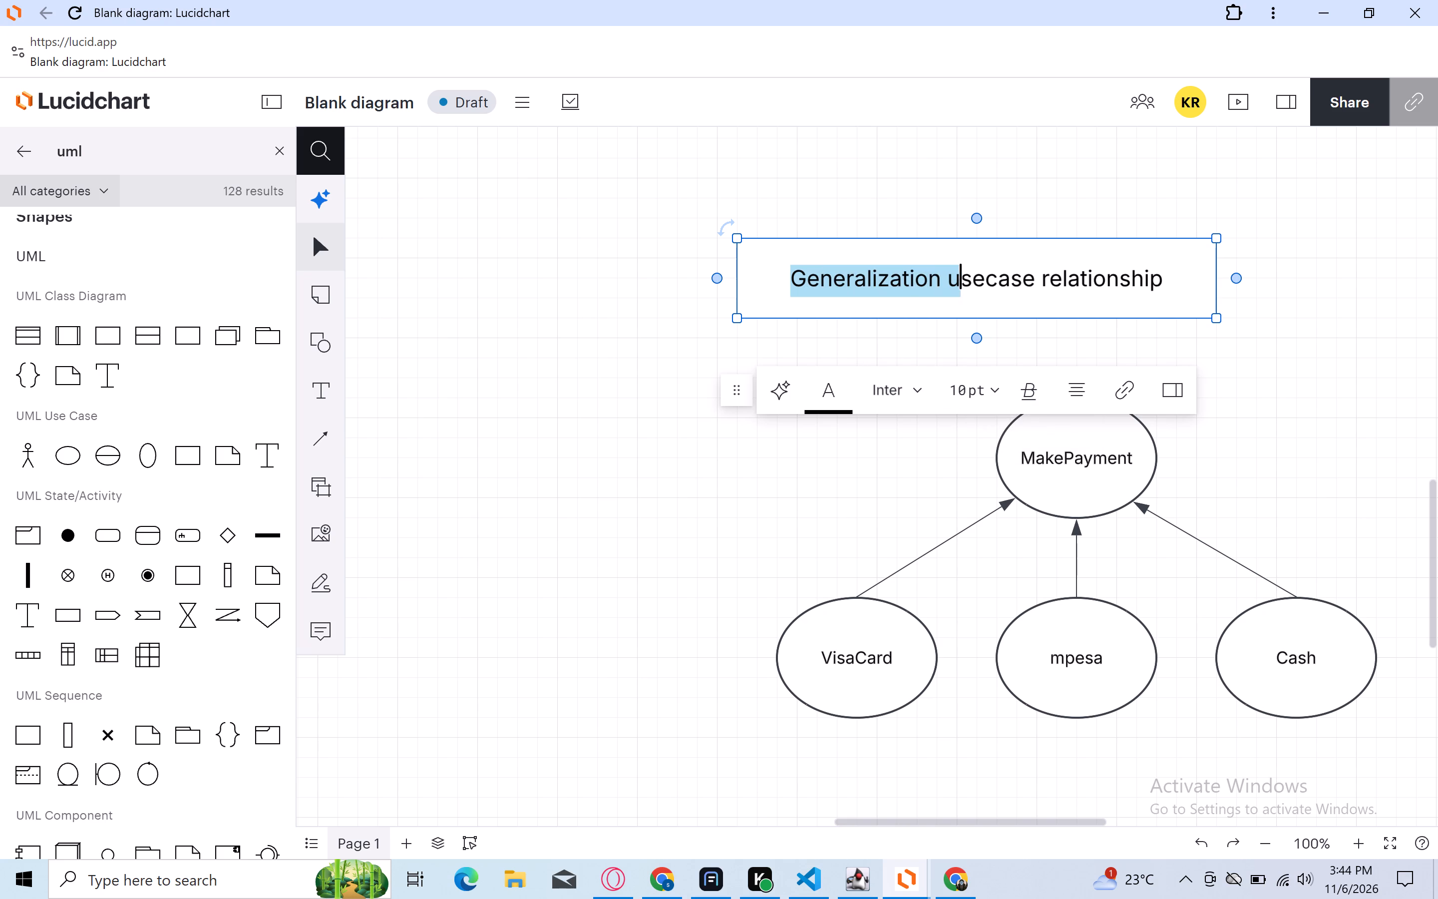
left_click_drag(998, 278, 1190, 270)
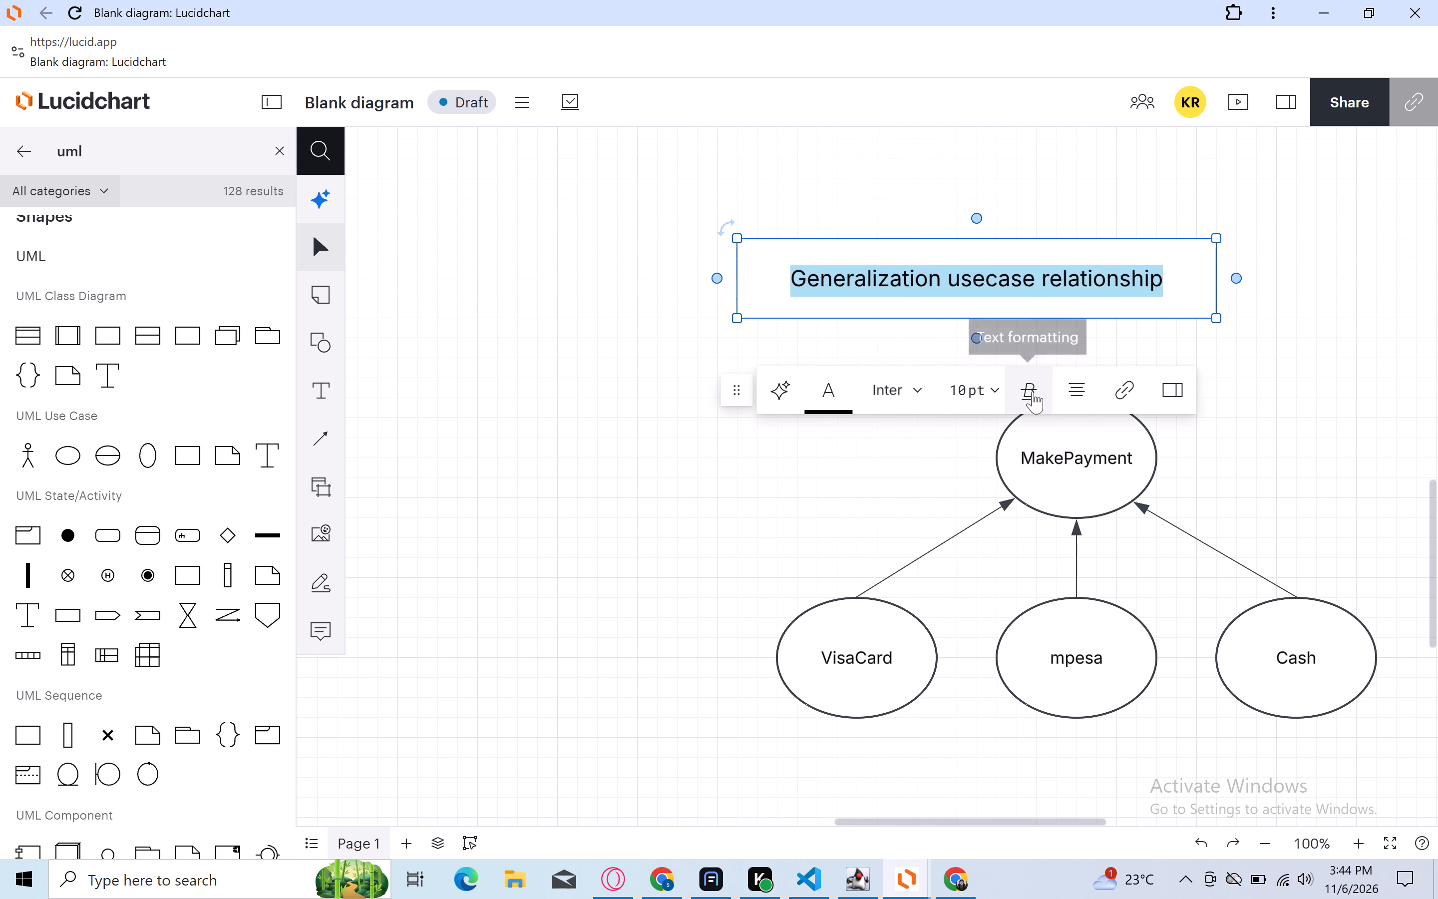
left_click(1033, 391)
left_click(978, 431)
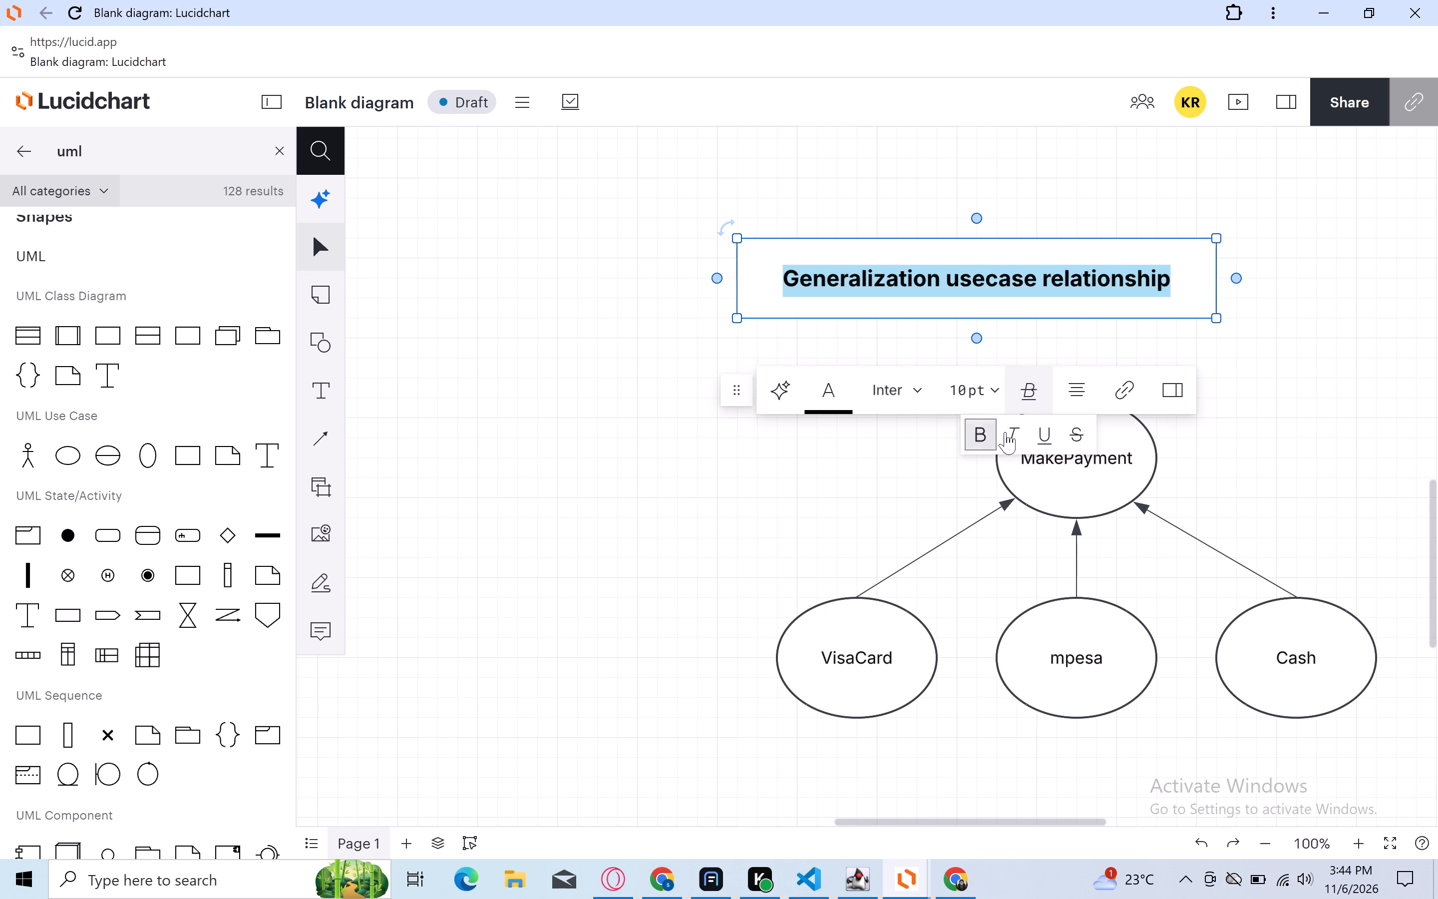
left_click(1048, 436)
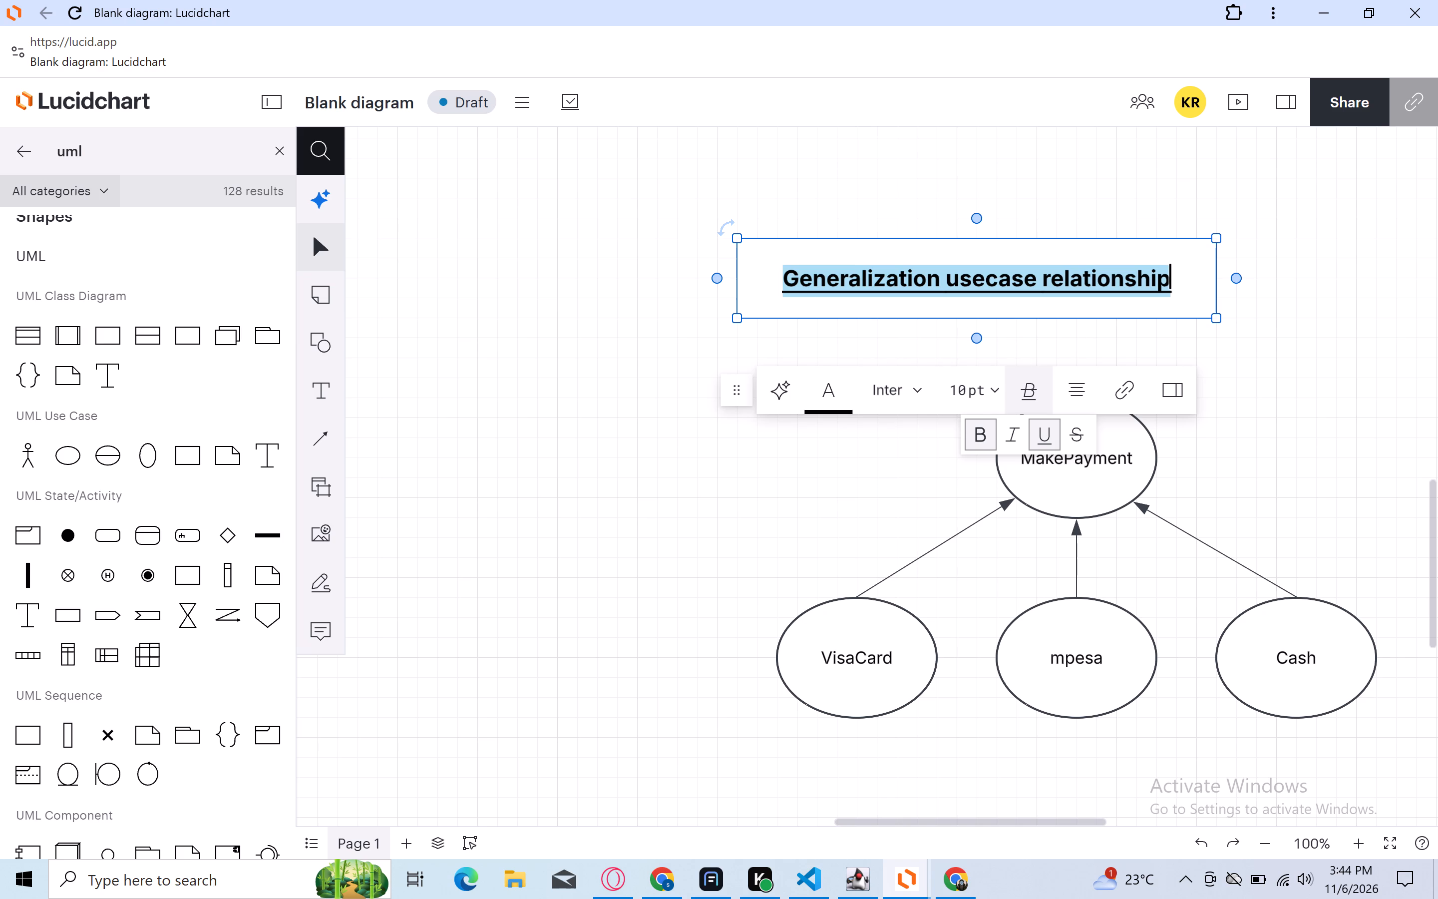
left_click(766, 286)
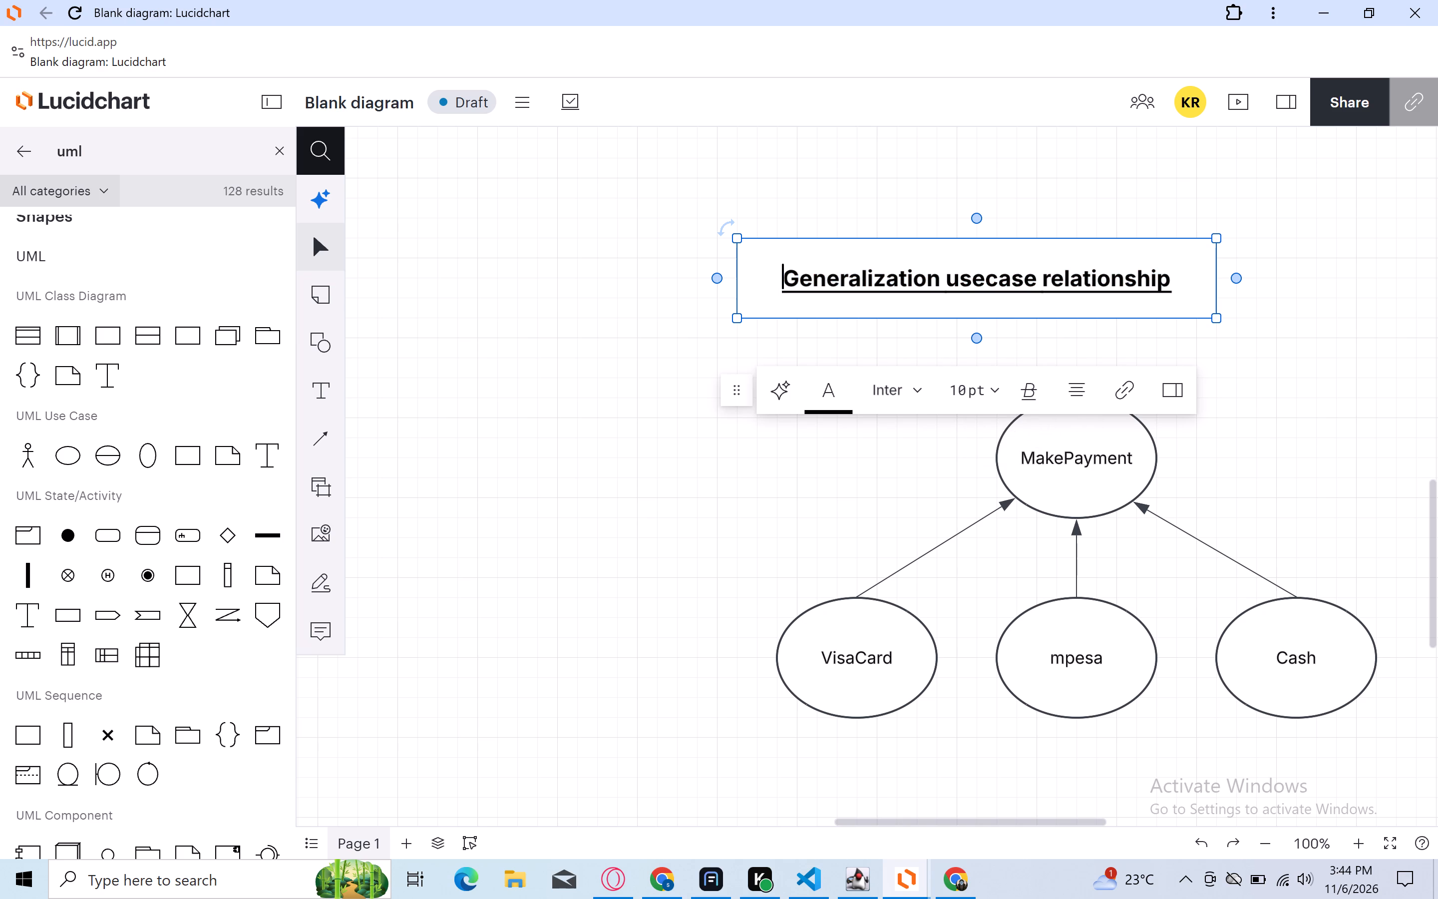
Resize the title text box above MakePayment to about 460 by 60 px, fitting closely around the text.
left_click_drag(767, 285, 749, 256)
left_click_drag(736, 241, 728, 235)
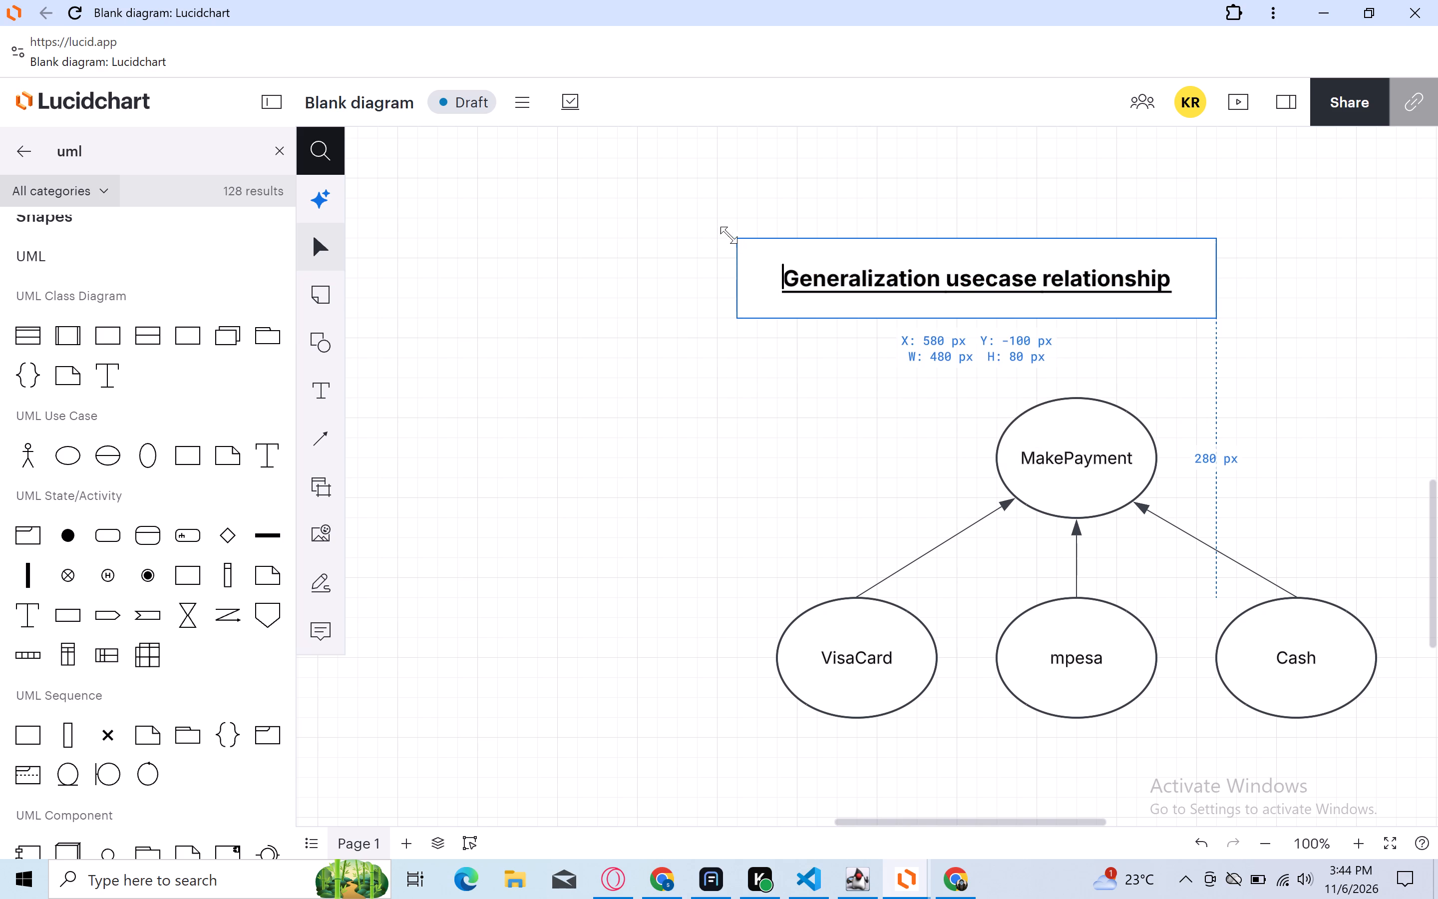
left_click_drag(728, 235, 712, 218)
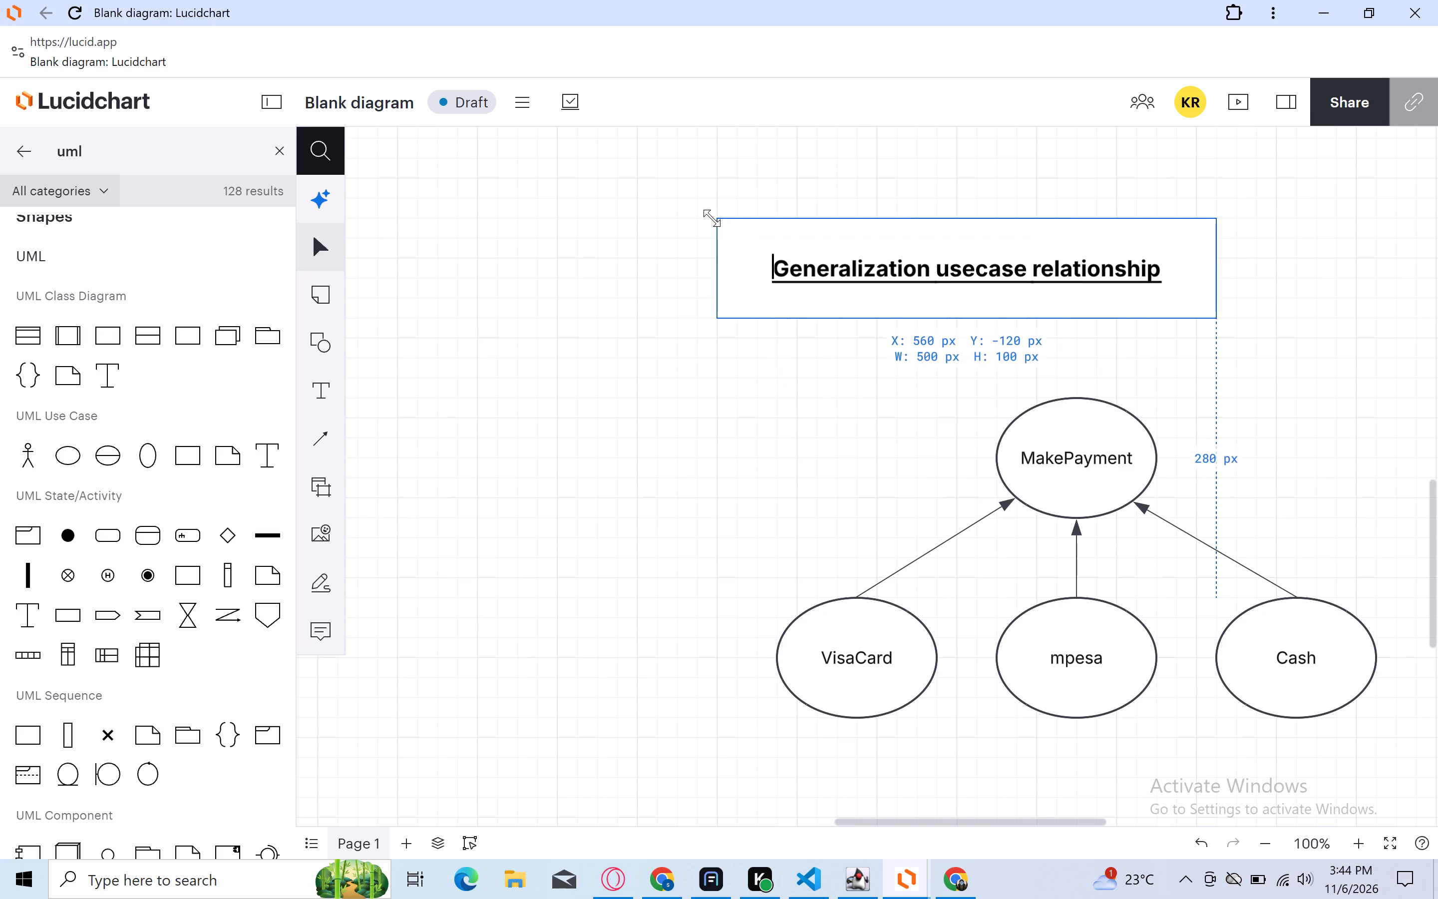
left_click_drag(712, 218, 741, 199)
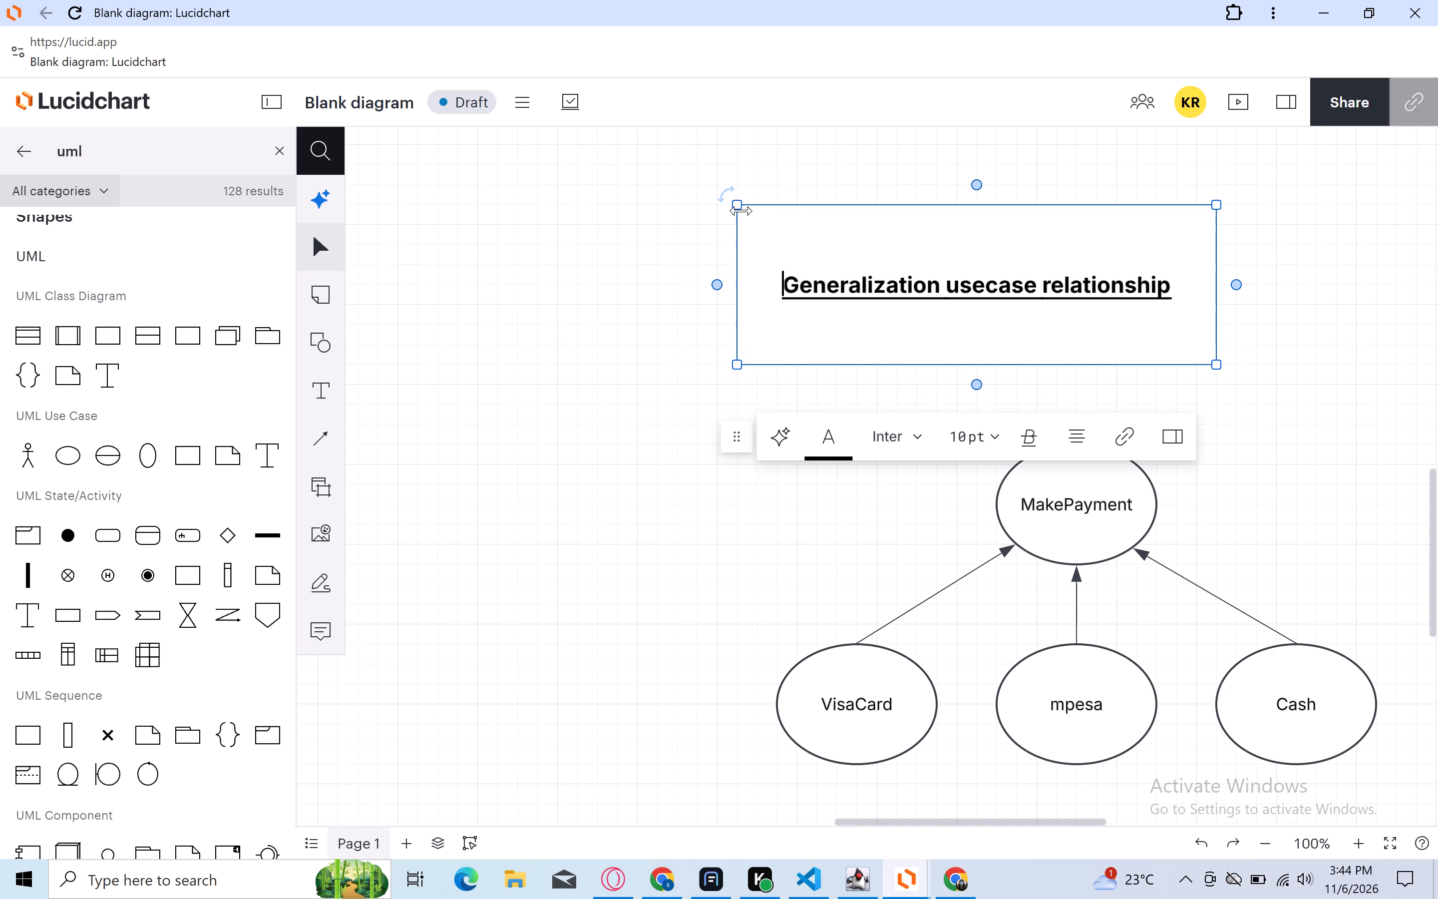
left_click_drag(737, 198, 748, 271)
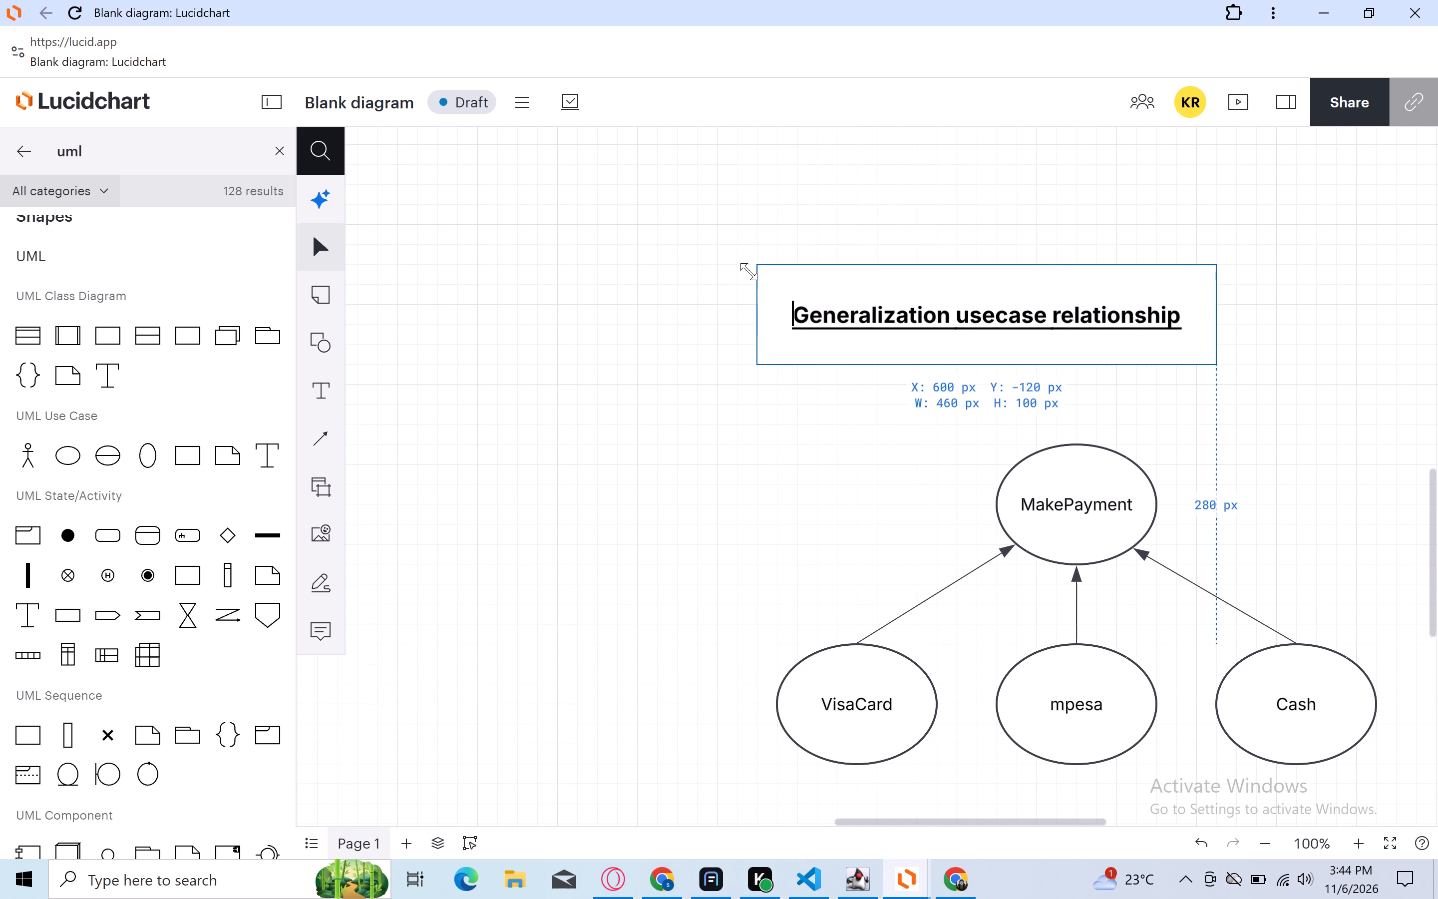
left_click_drag(748, 271, 750, 298)
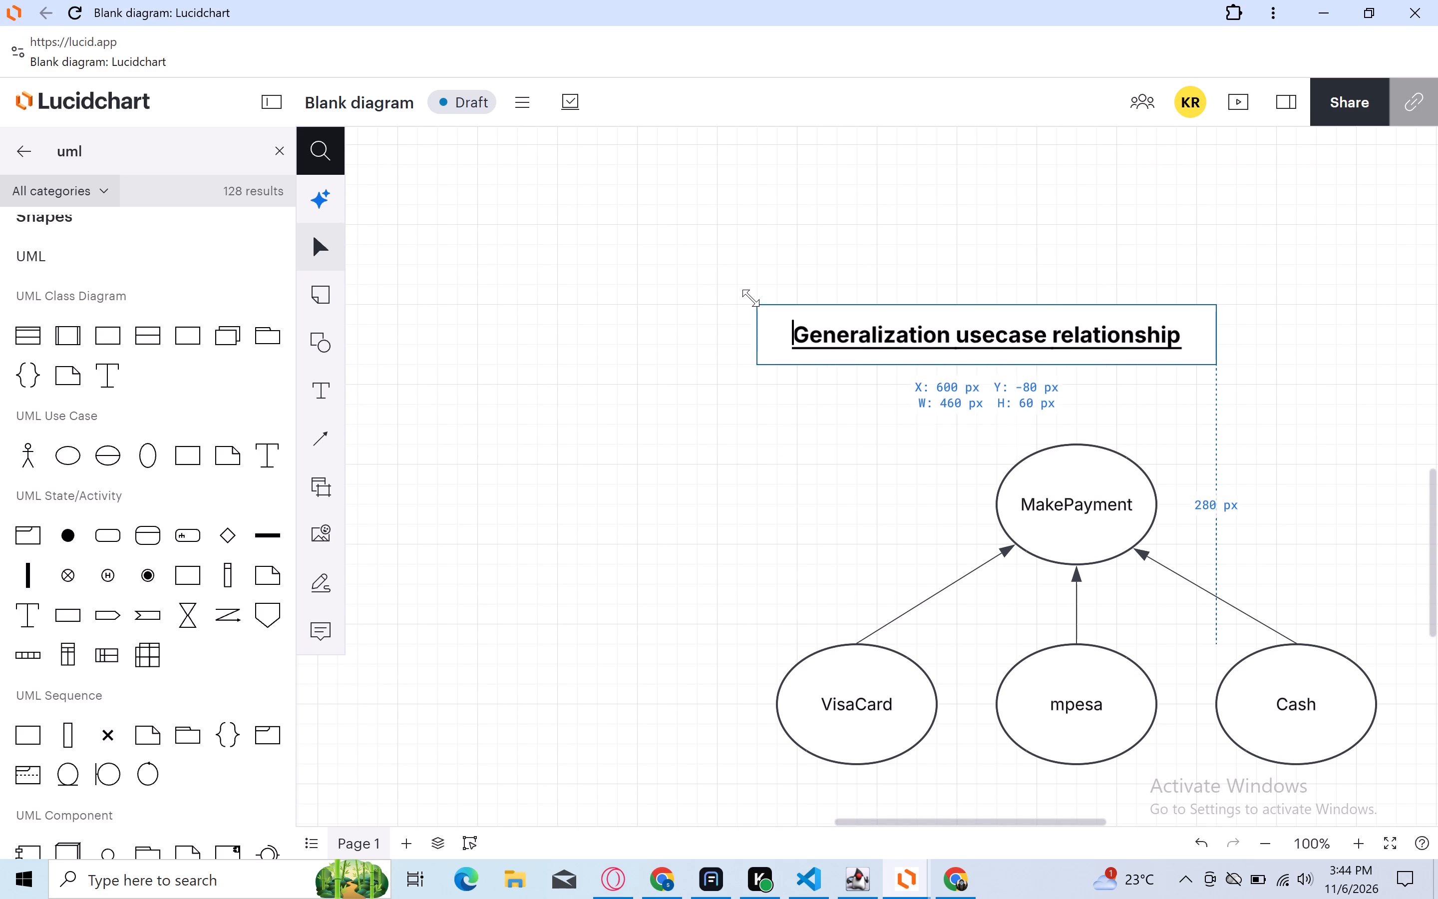
left_click(1314, 493)
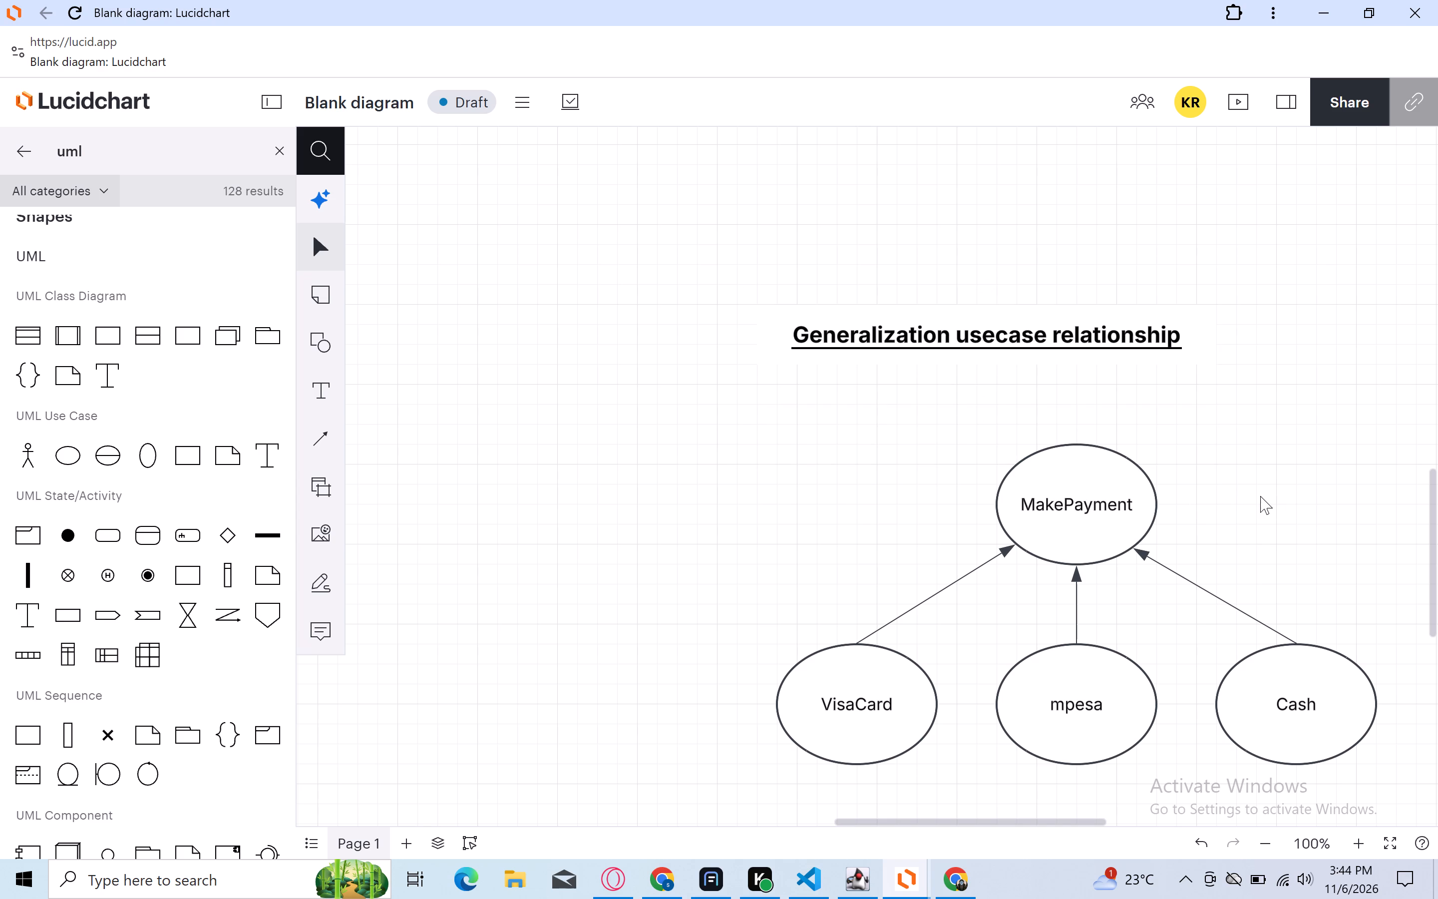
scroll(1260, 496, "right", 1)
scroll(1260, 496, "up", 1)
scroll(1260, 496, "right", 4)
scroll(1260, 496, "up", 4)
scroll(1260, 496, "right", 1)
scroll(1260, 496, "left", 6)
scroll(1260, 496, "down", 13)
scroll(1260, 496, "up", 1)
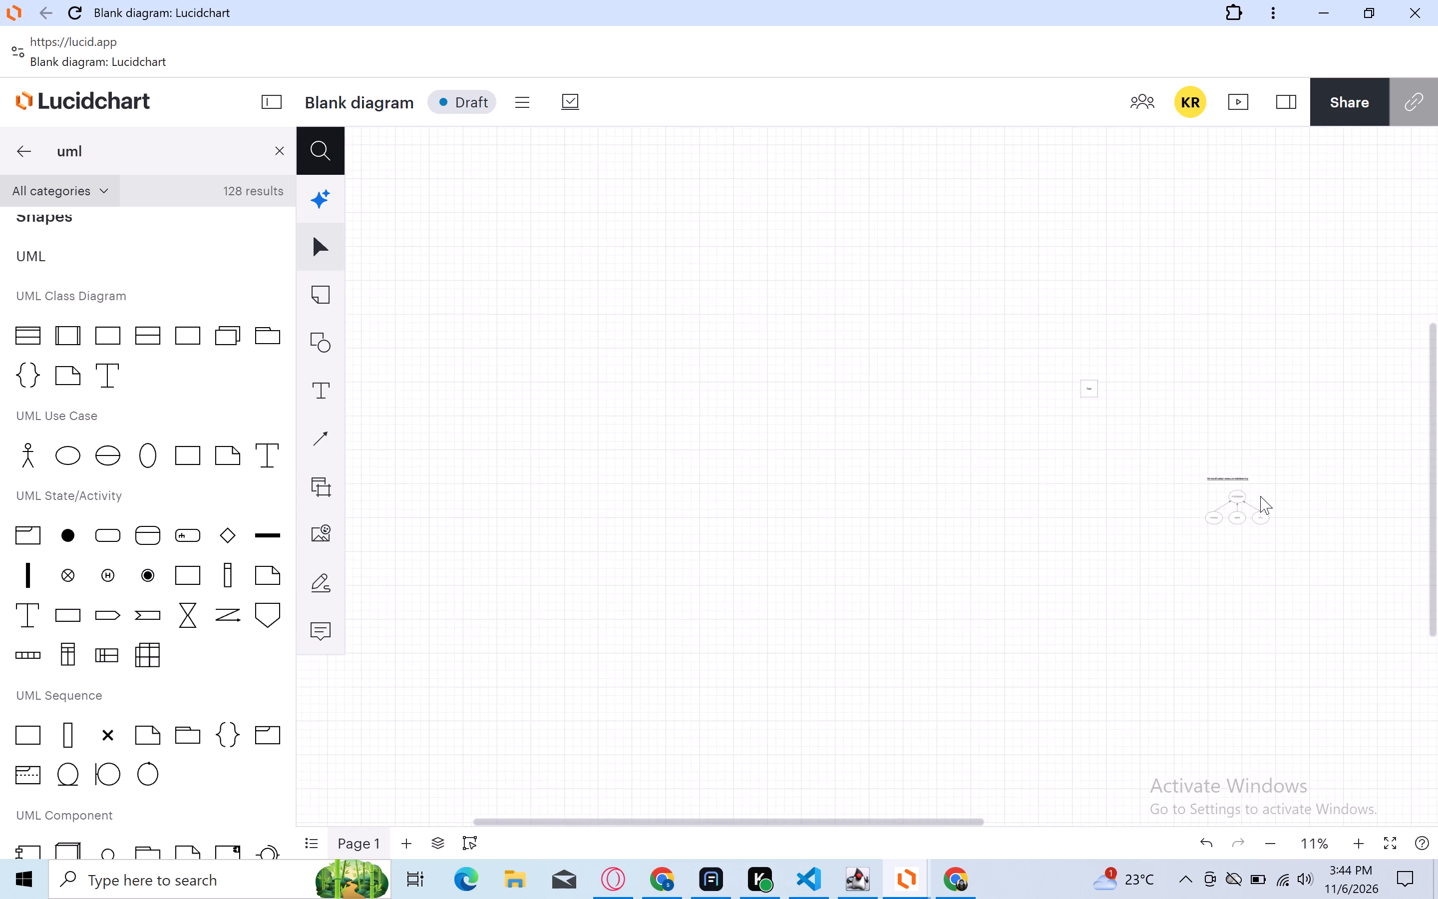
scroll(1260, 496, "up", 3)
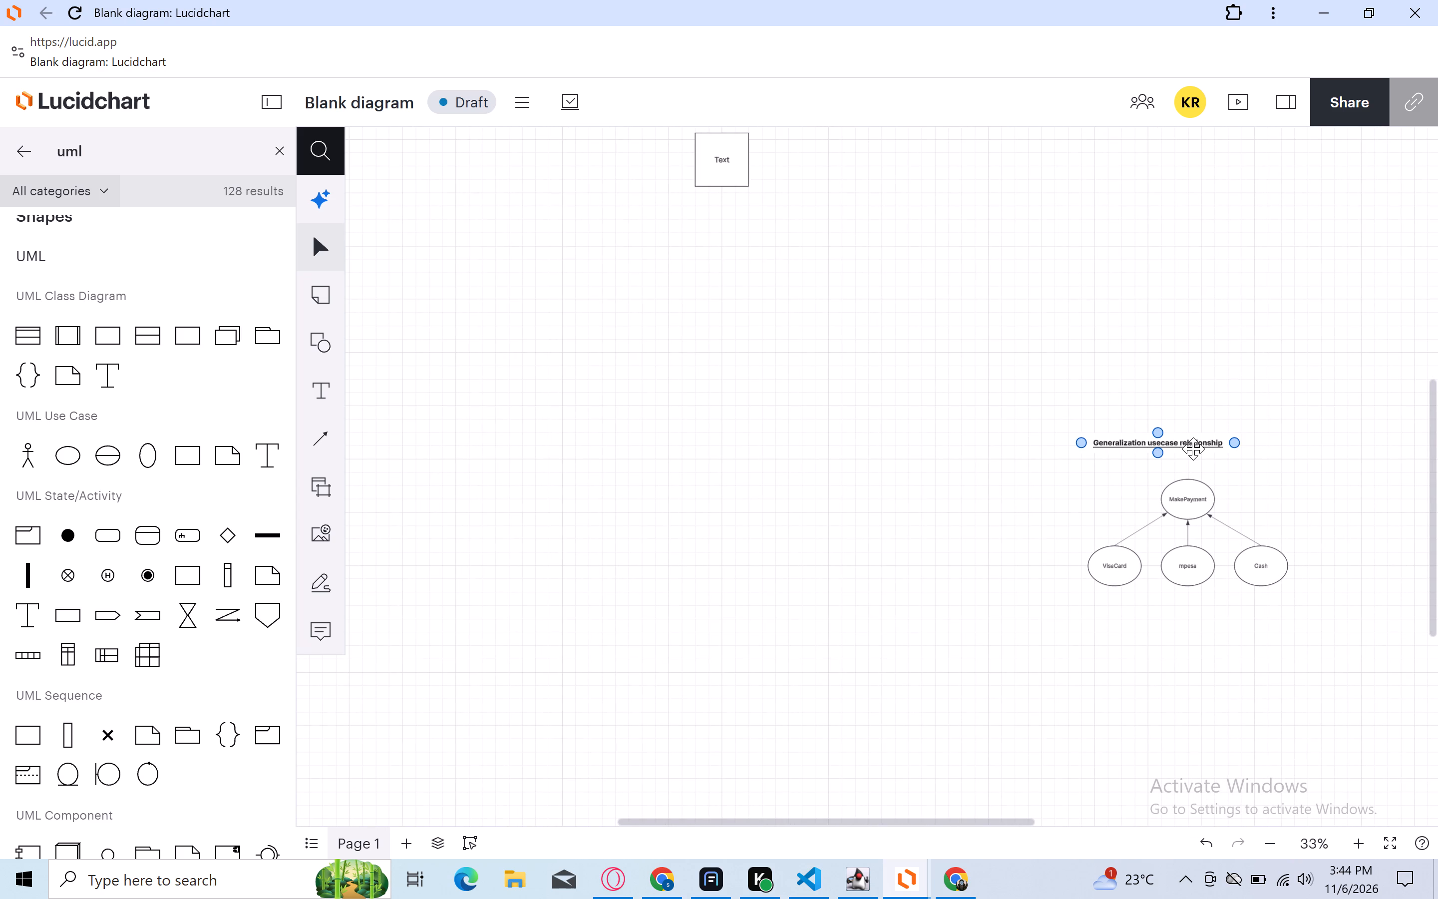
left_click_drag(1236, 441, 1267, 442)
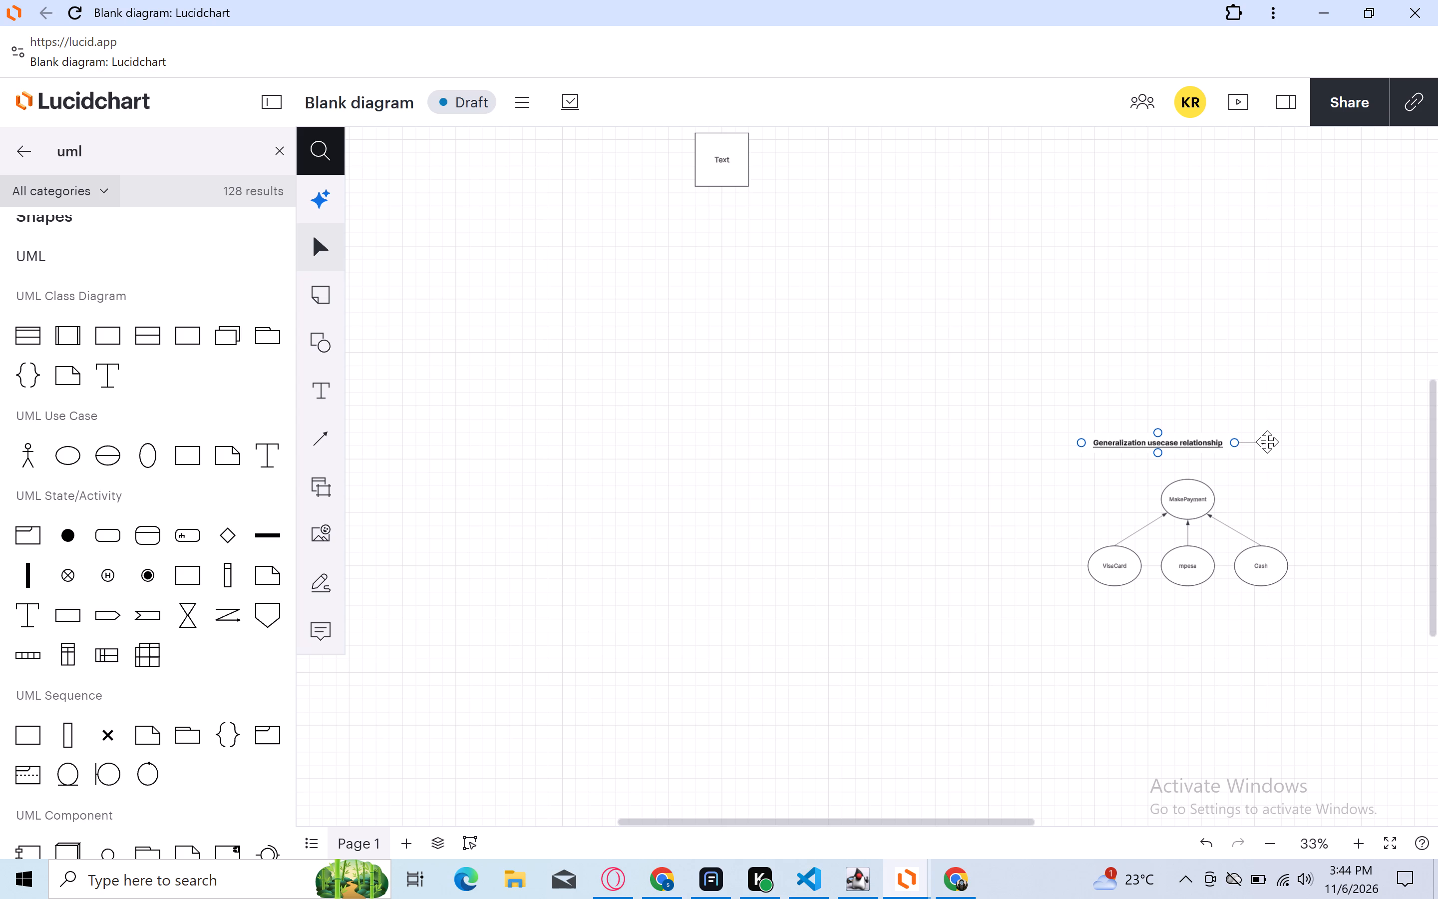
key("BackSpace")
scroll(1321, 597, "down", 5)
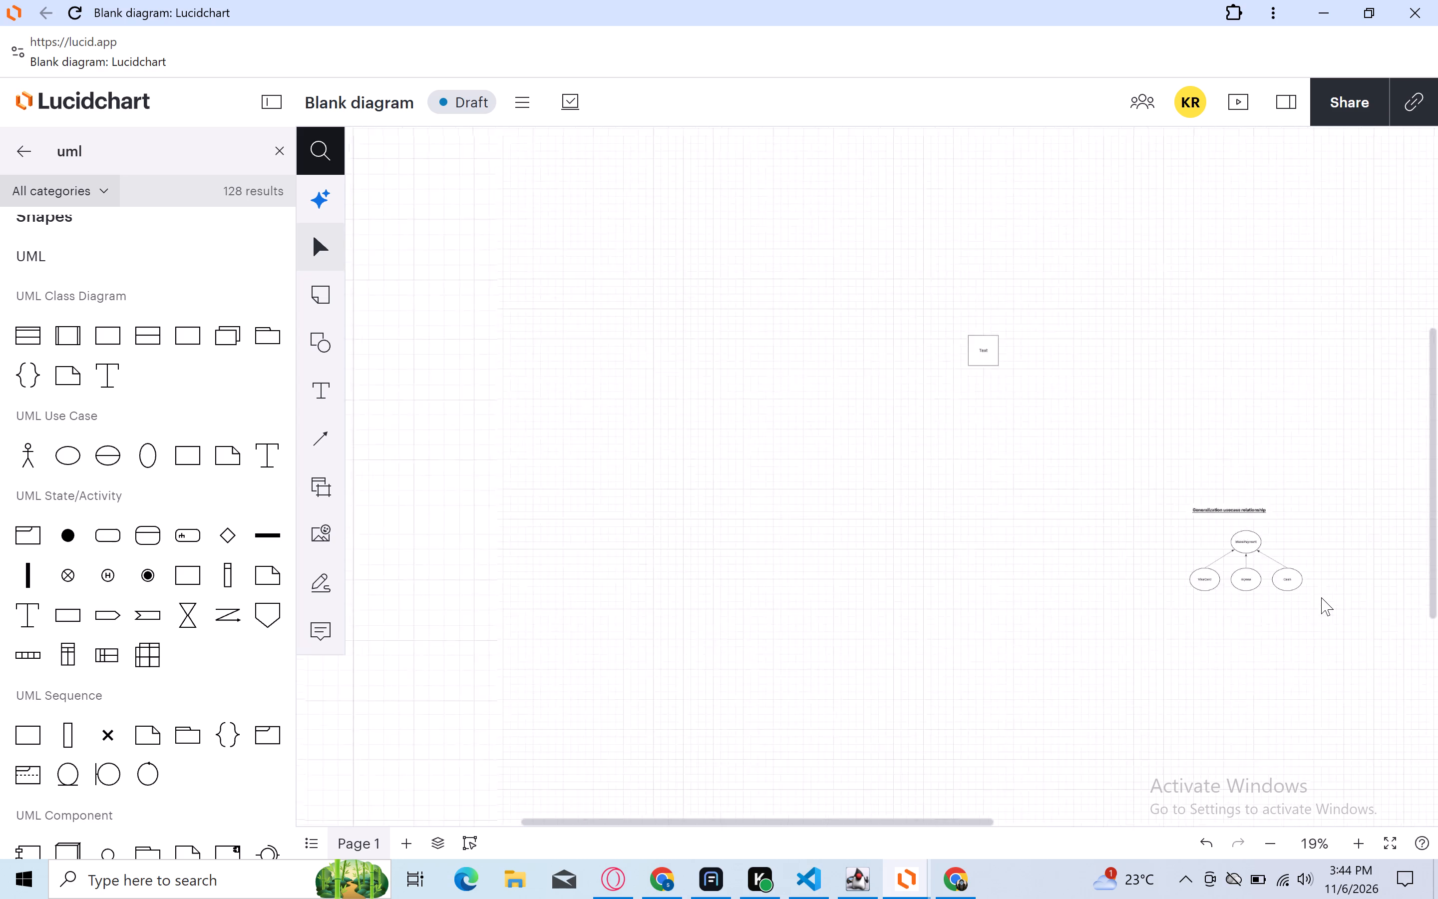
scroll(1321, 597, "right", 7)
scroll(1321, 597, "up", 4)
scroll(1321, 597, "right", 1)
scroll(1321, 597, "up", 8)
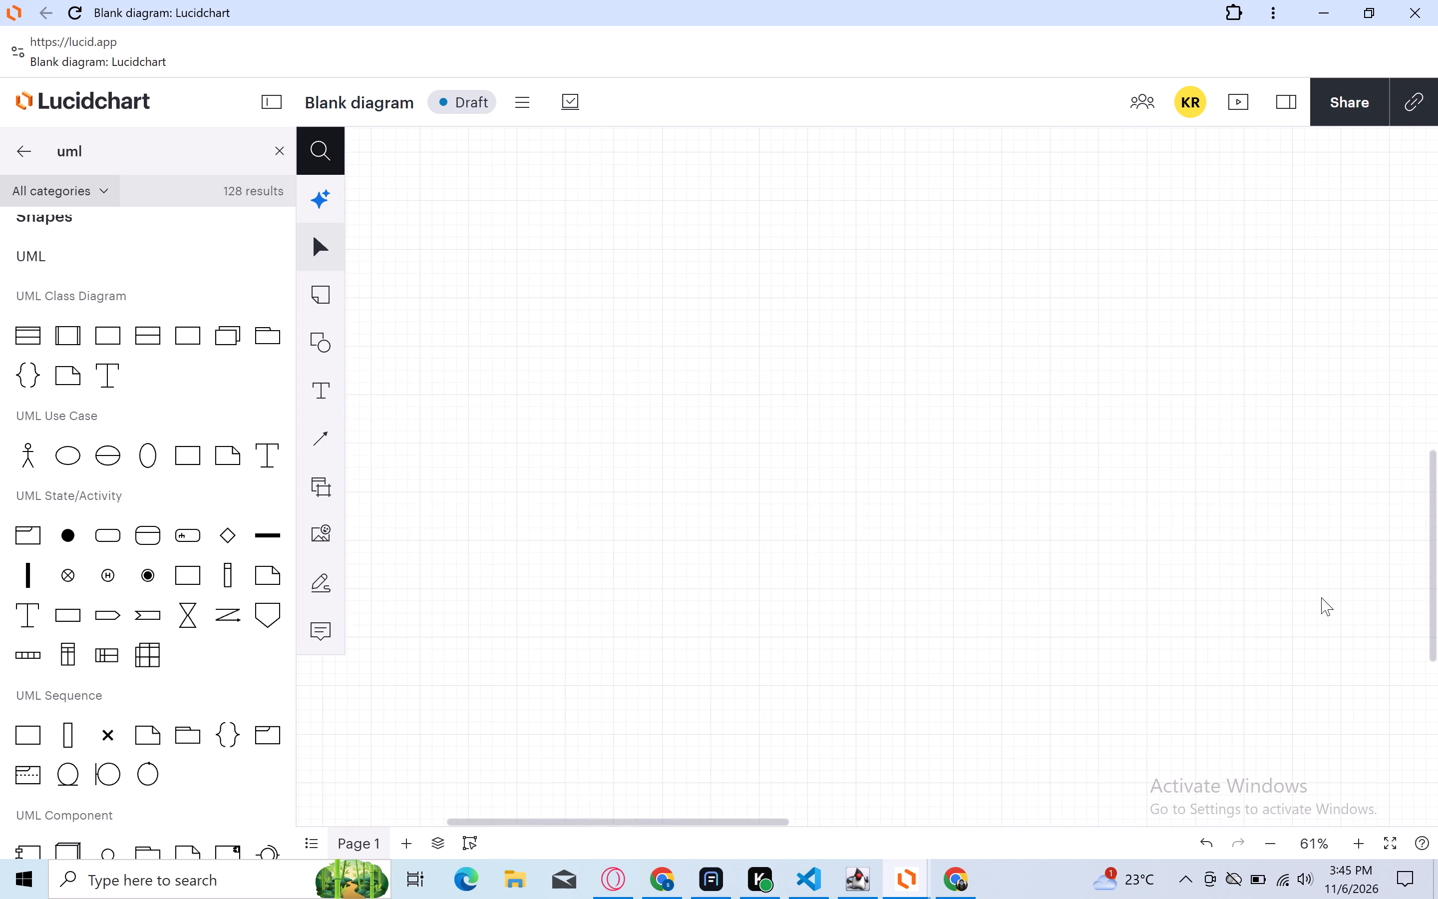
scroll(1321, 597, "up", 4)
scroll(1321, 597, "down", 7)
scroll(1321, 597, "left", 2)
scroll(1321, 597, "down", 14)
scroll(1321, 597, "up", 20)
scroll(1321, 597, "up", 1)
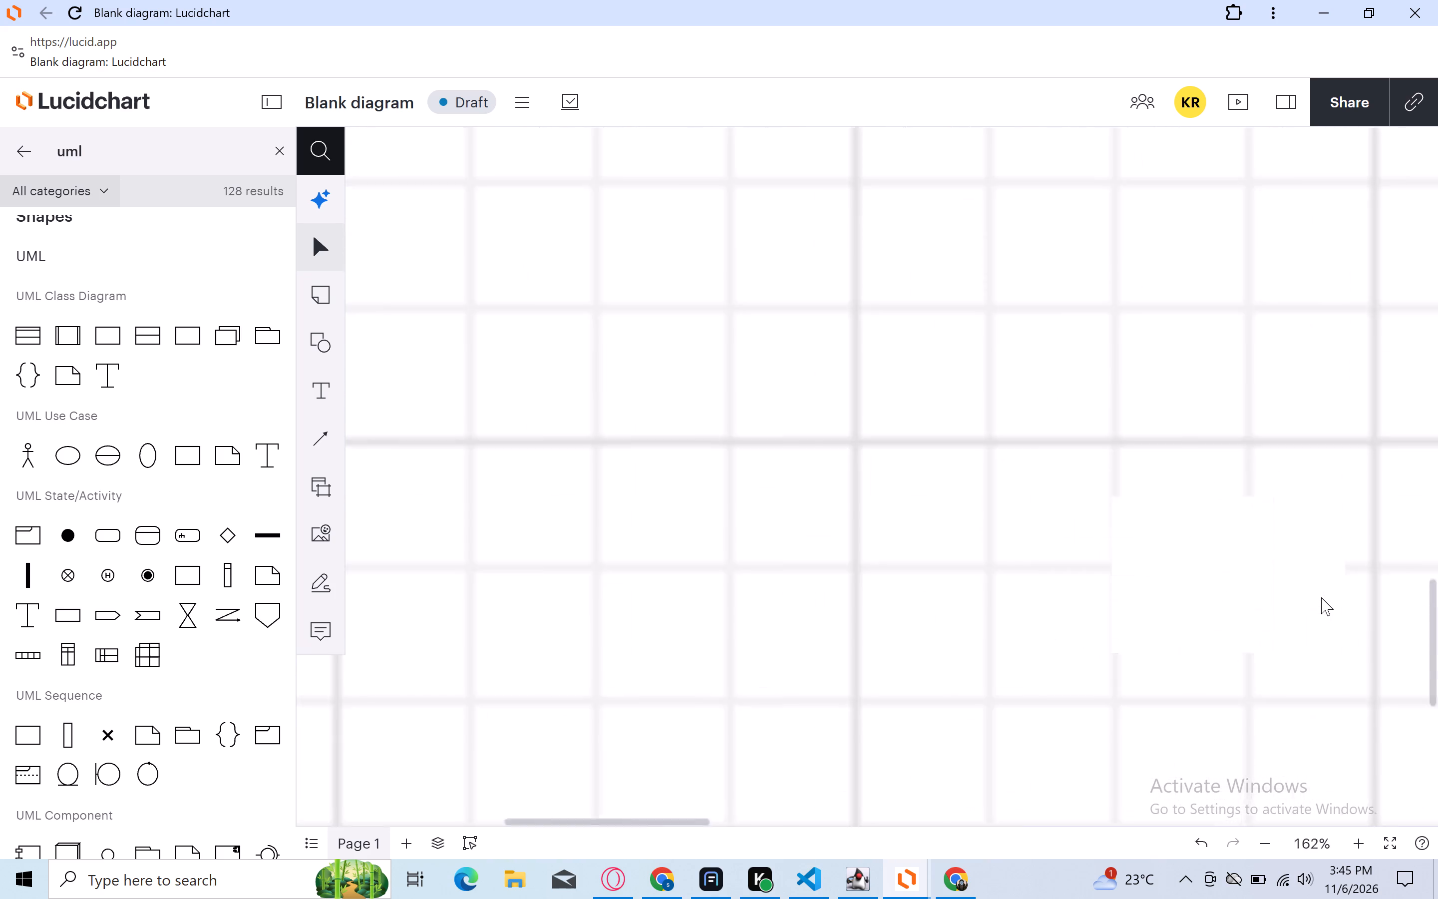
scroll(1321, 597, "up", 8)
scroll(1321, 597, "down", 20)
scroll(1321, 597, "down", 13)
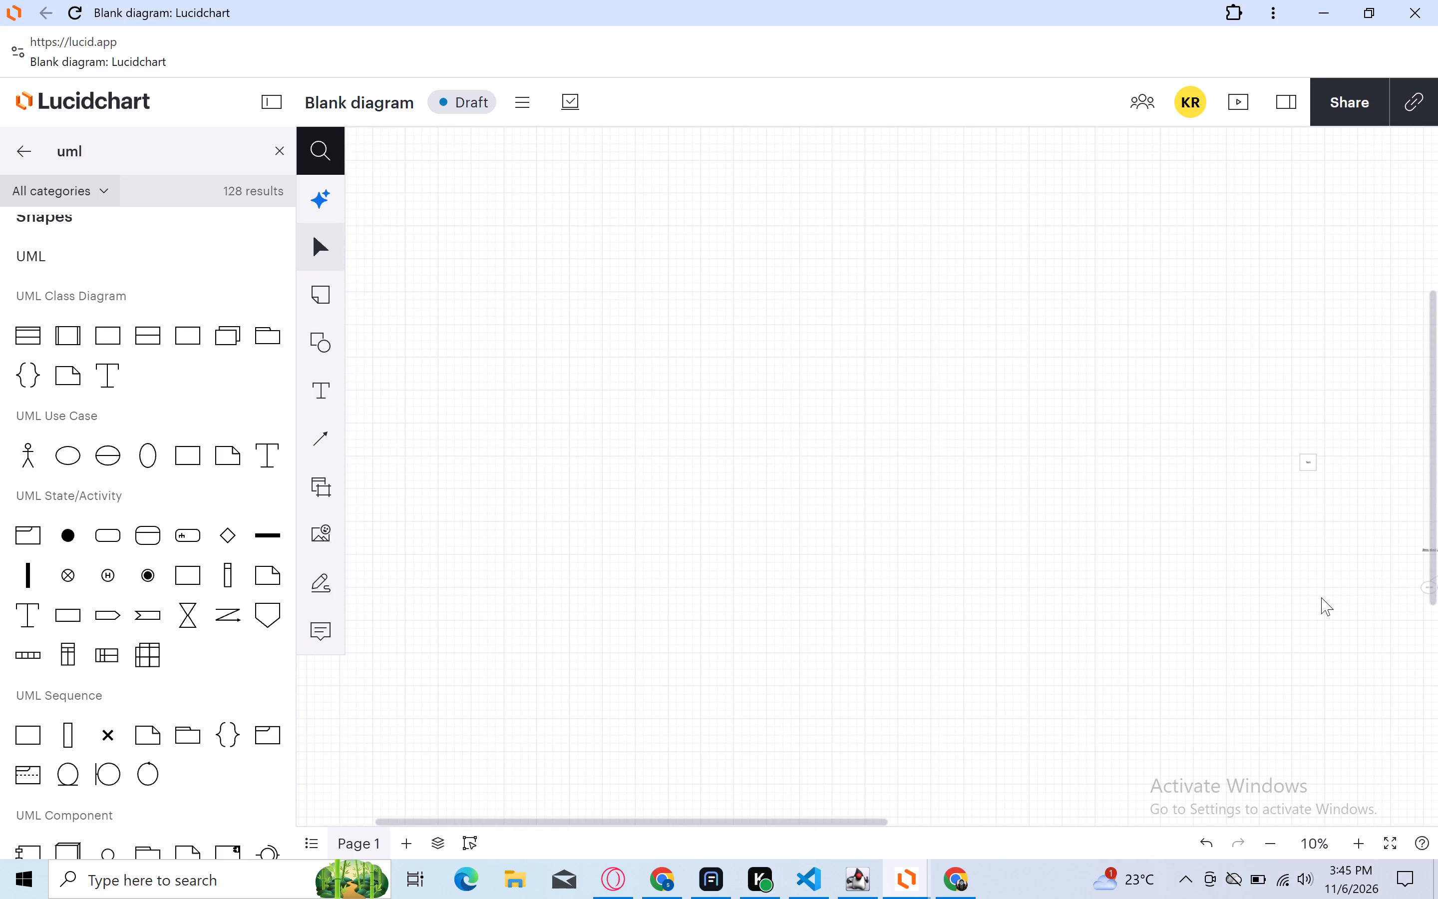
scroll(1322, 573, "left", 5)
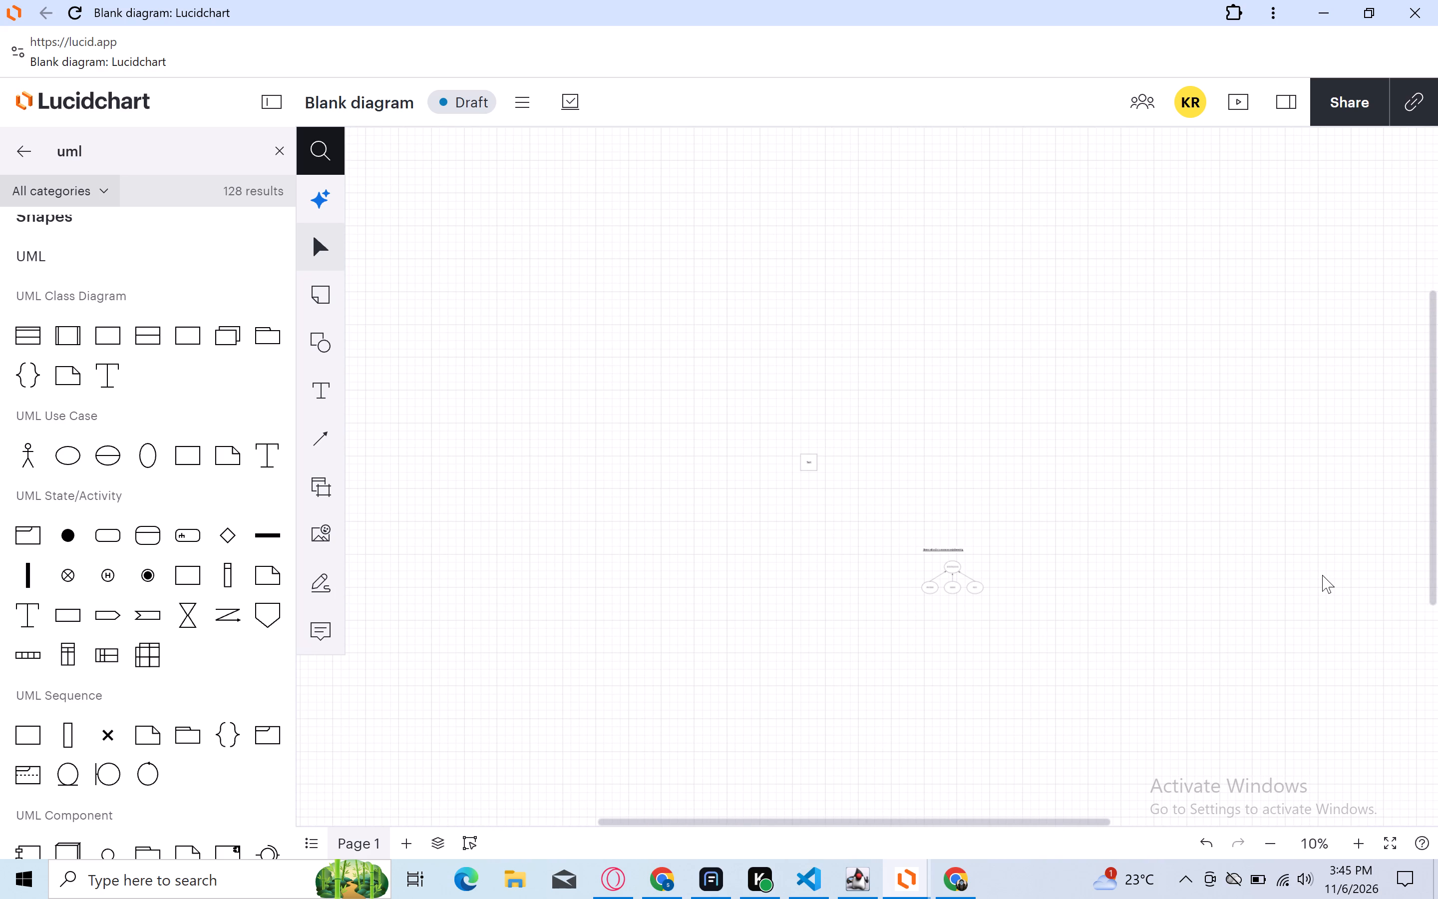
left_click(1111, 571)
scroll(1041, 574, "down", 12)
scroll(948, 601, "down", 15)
Add a UML use case container and enlarge it to about 660 by 600 px, enclosing the title and all four use cases.
scroll(948, 601, "up", 7)
scroll(948, 601, "right", 1)
scroll(948, 601, "up", 1)
scroll(948, 601, "left", 1)
scroll(948, 601, "down", 1)
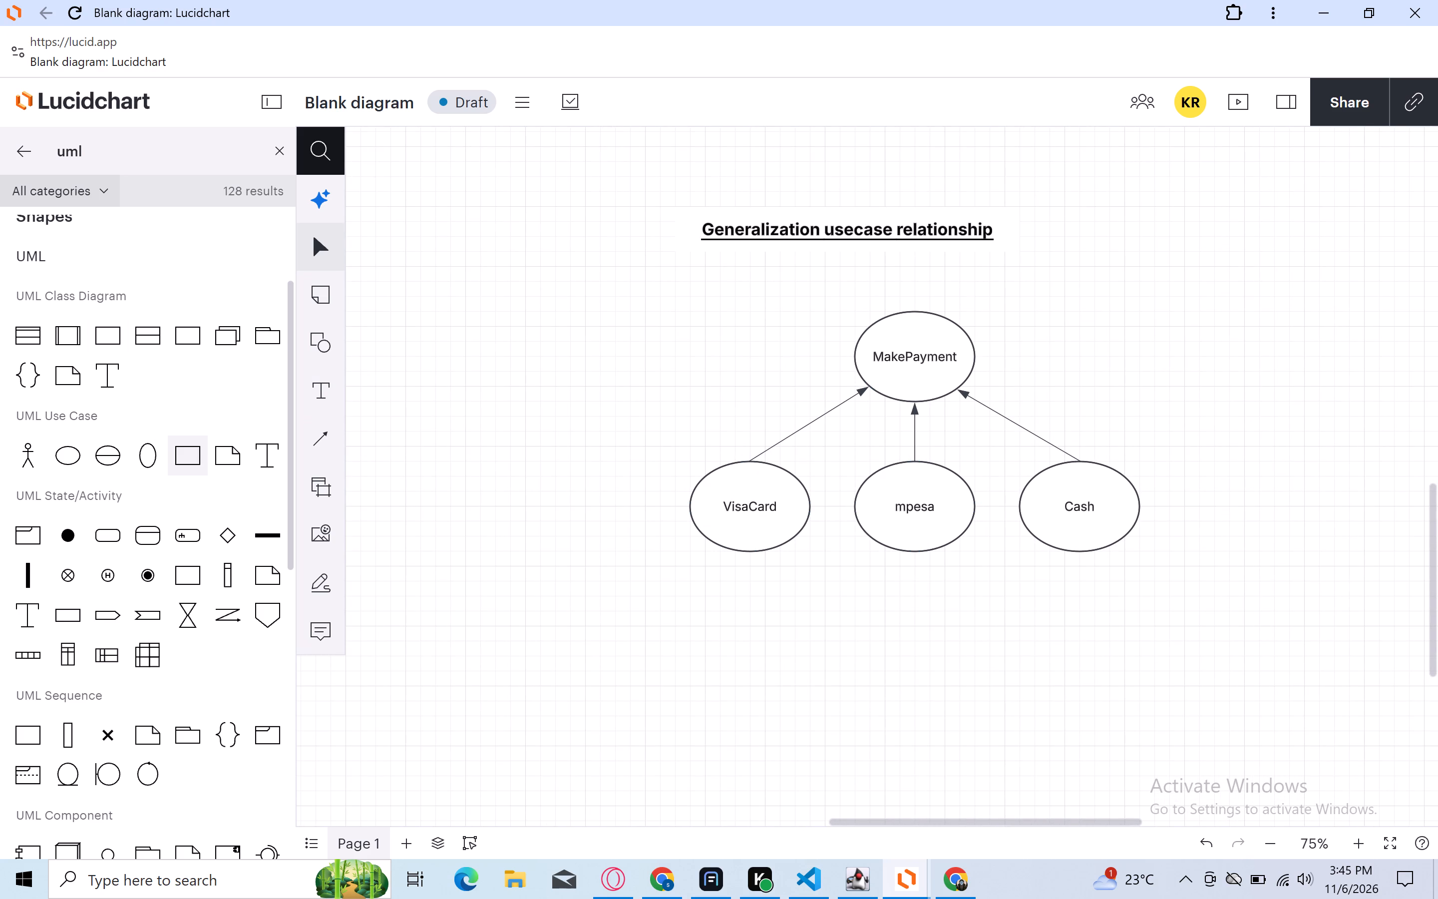
left_click(190, 460)
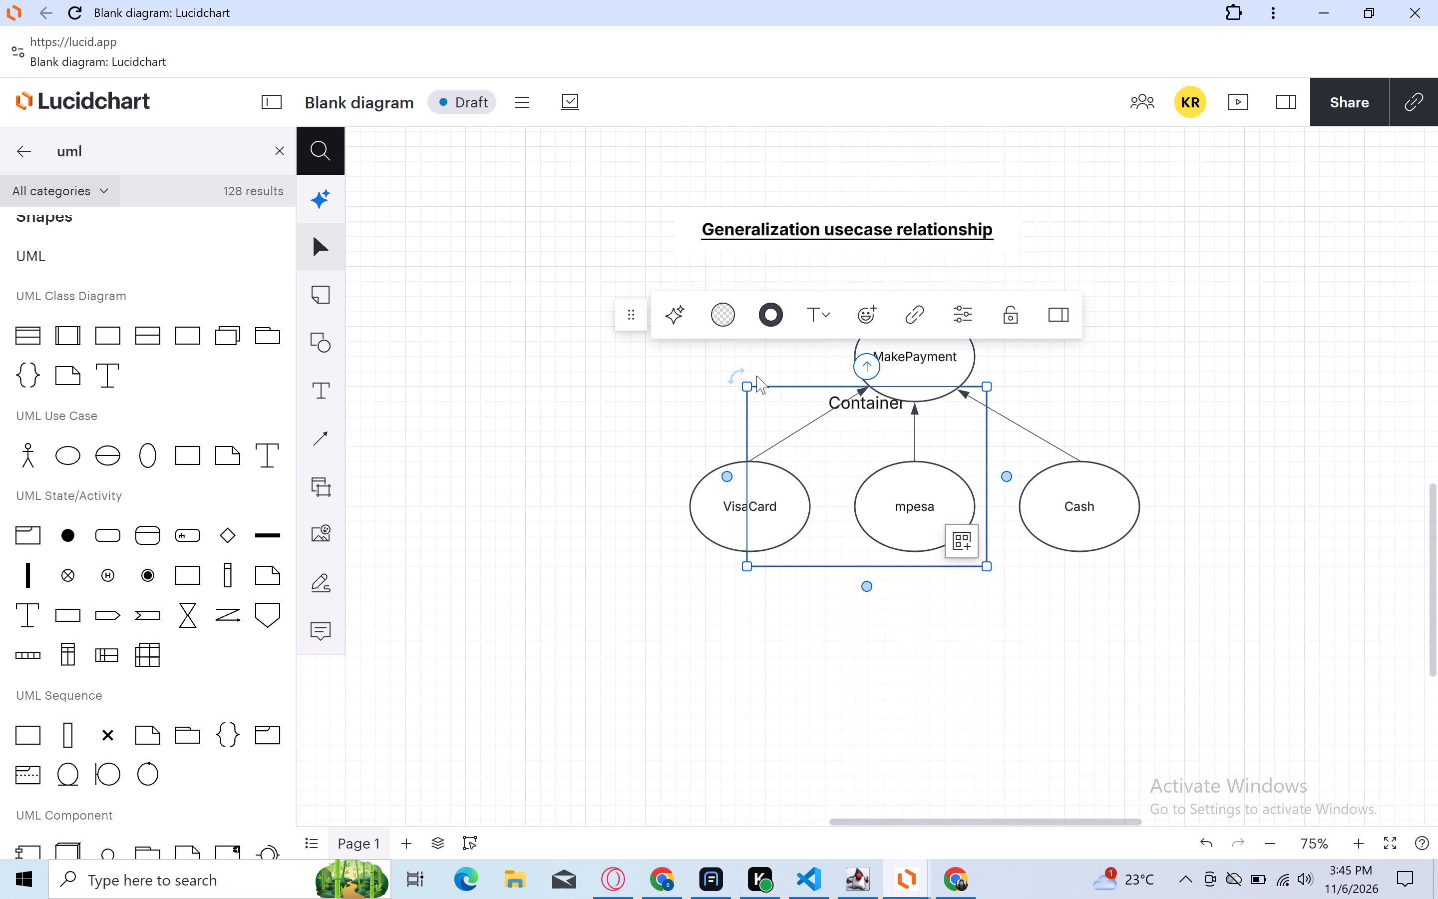
left_click_drag(745, 385, 621, 163)
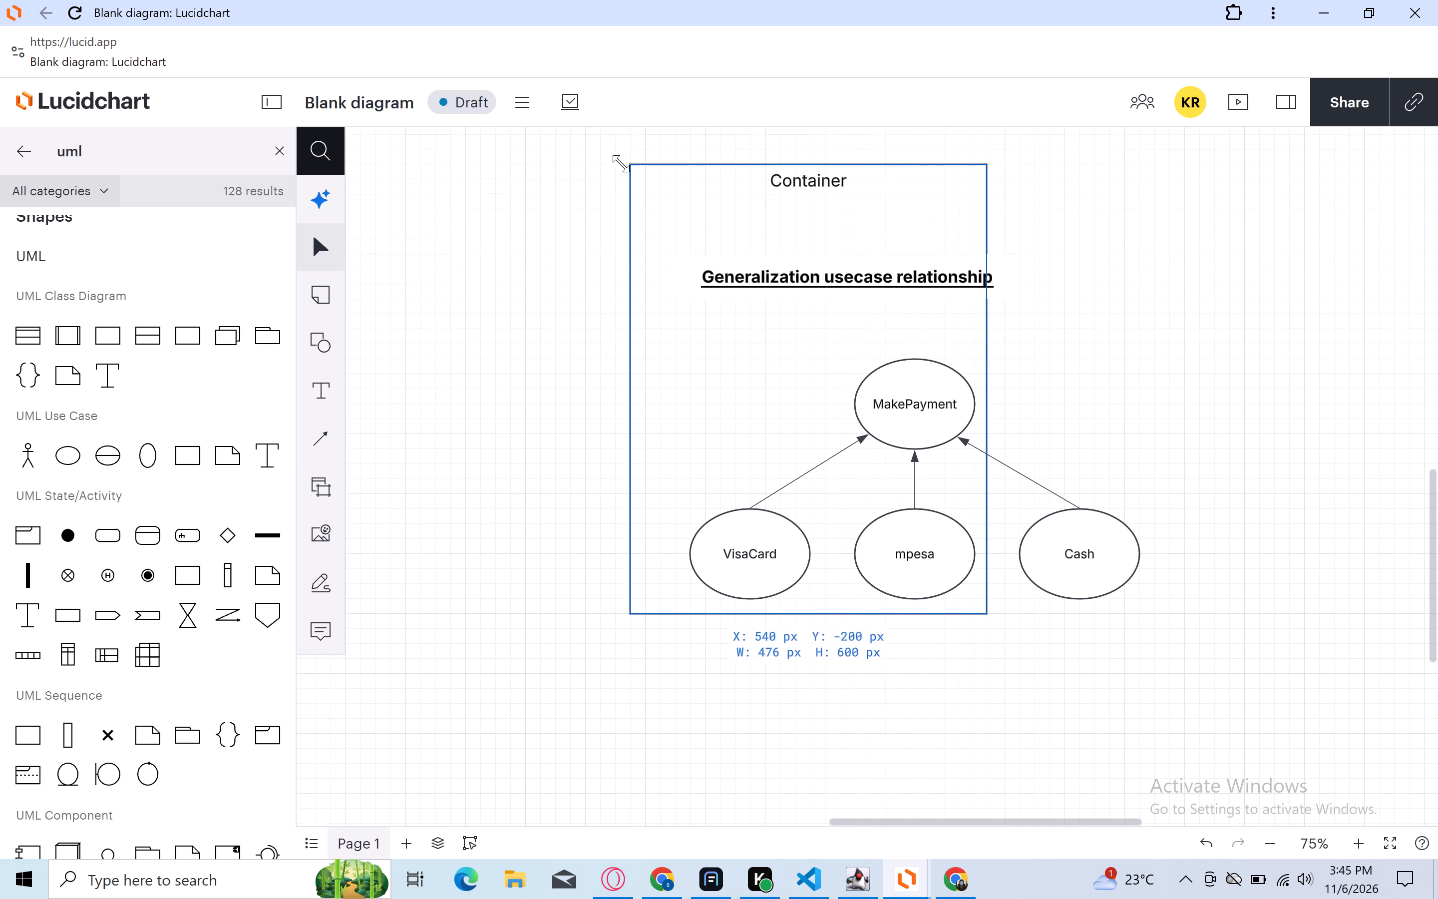
left_click_drag(621, 163, 652, 273)
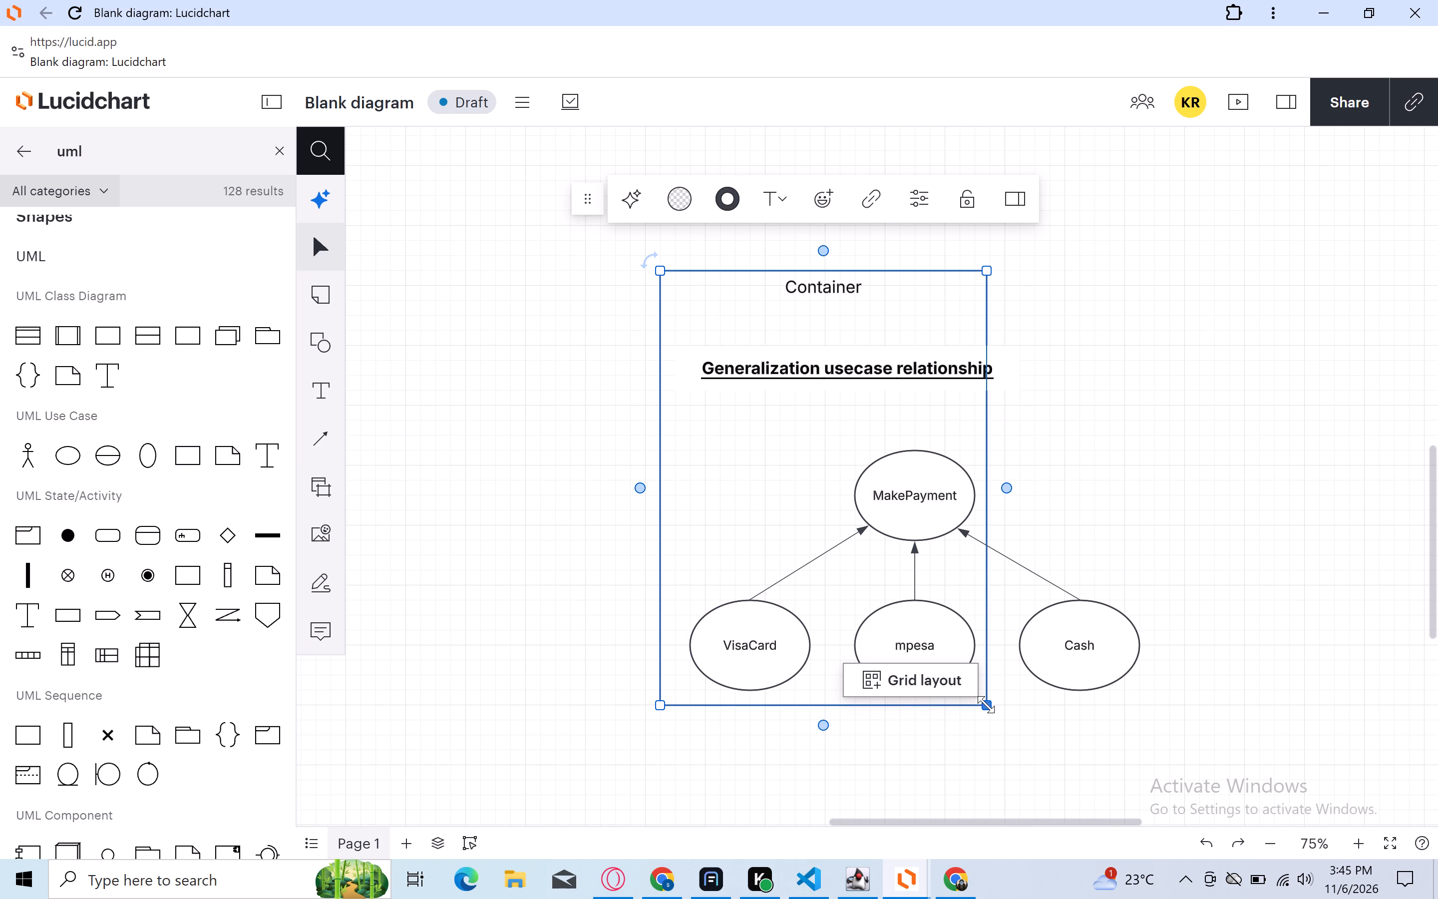
left_click_drag(986, 704, 1151, 714)
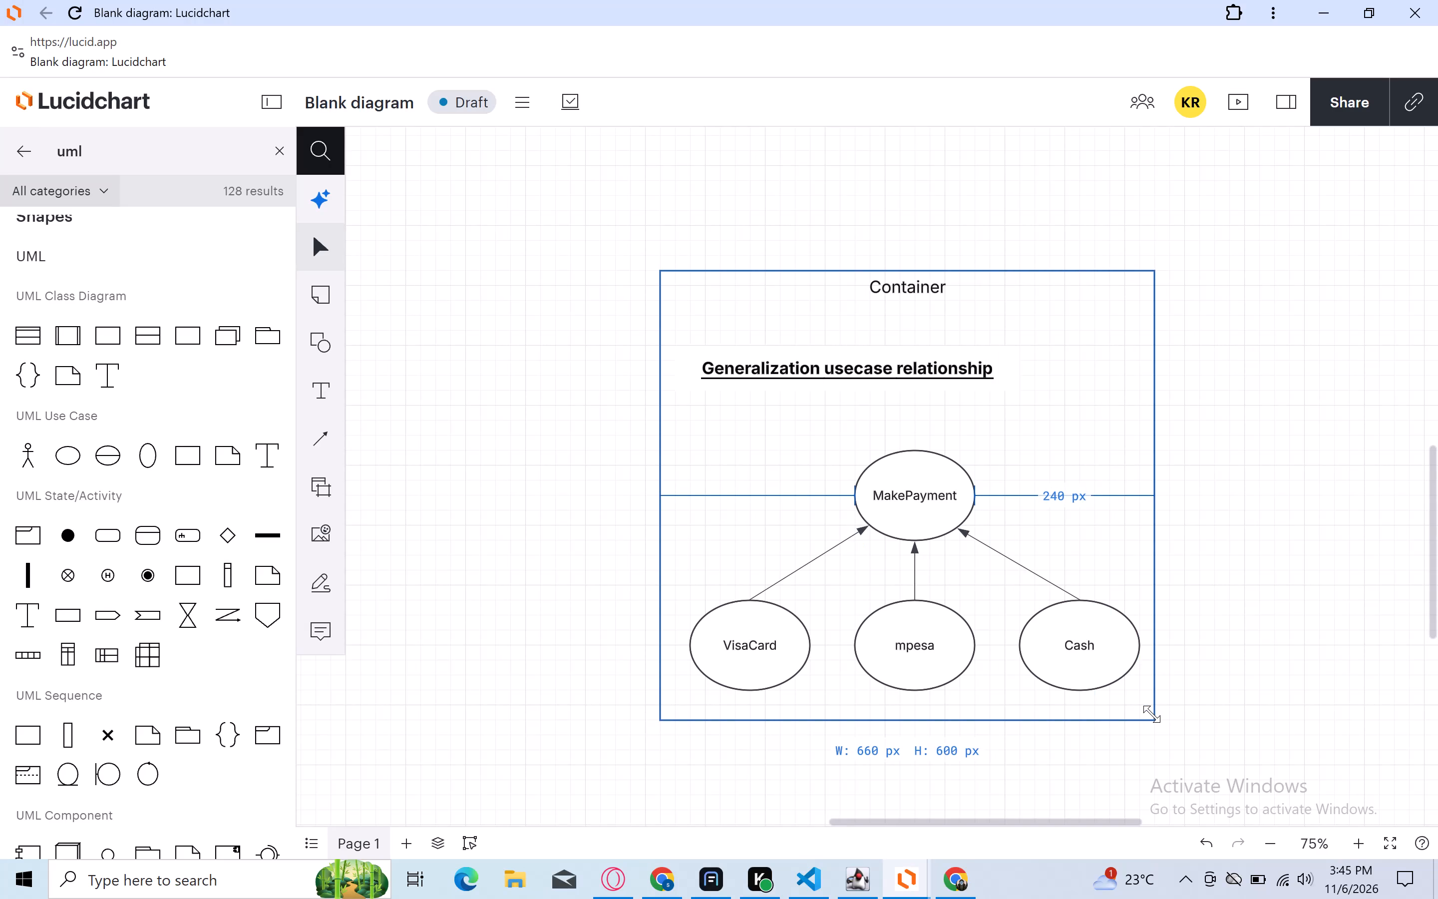
left_click_drag(1151, 714, 1158, 713)
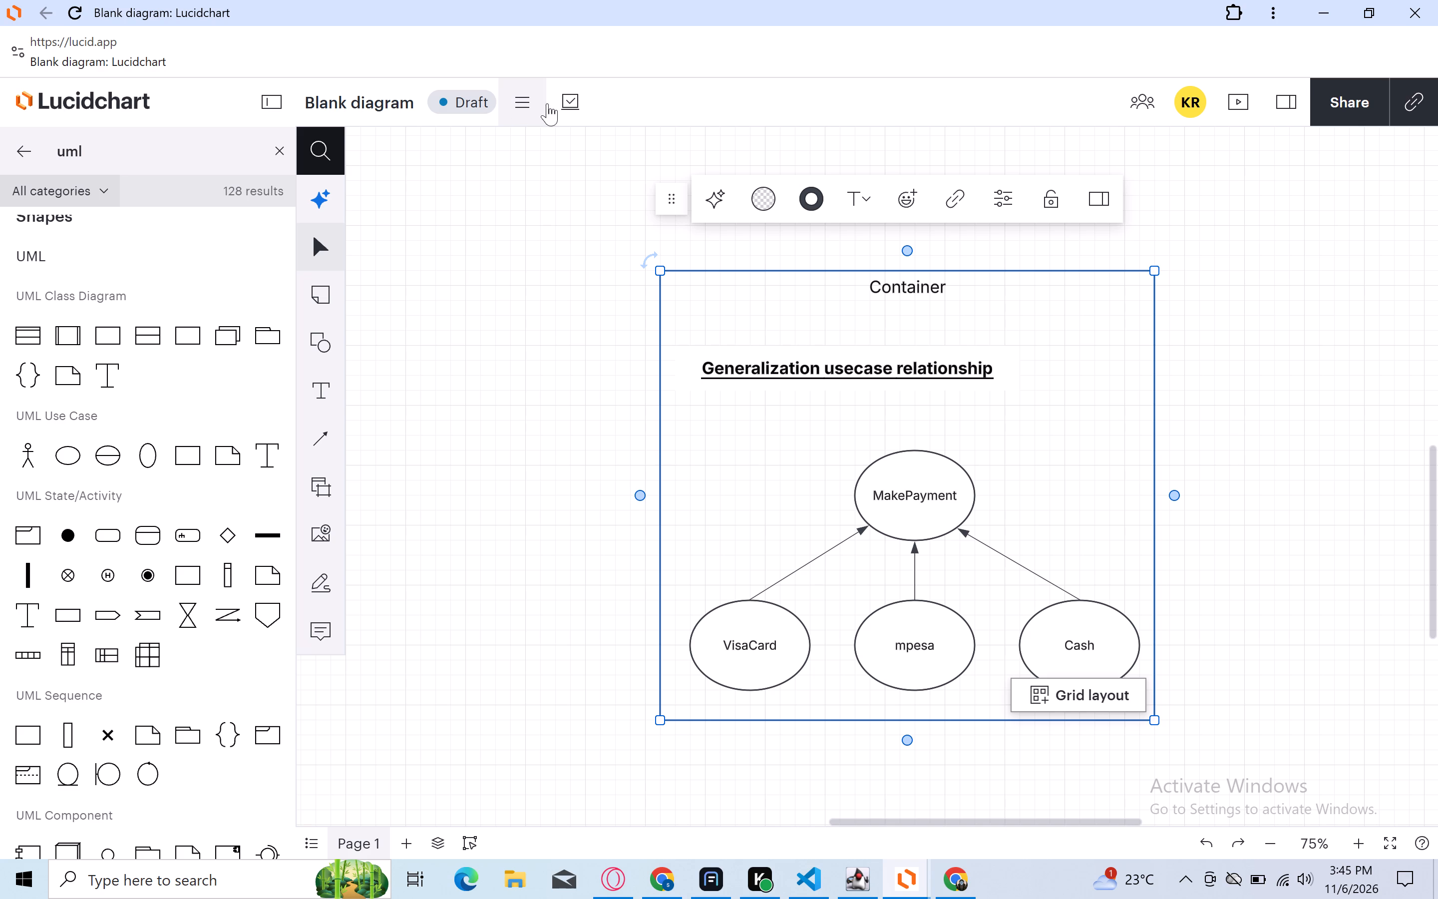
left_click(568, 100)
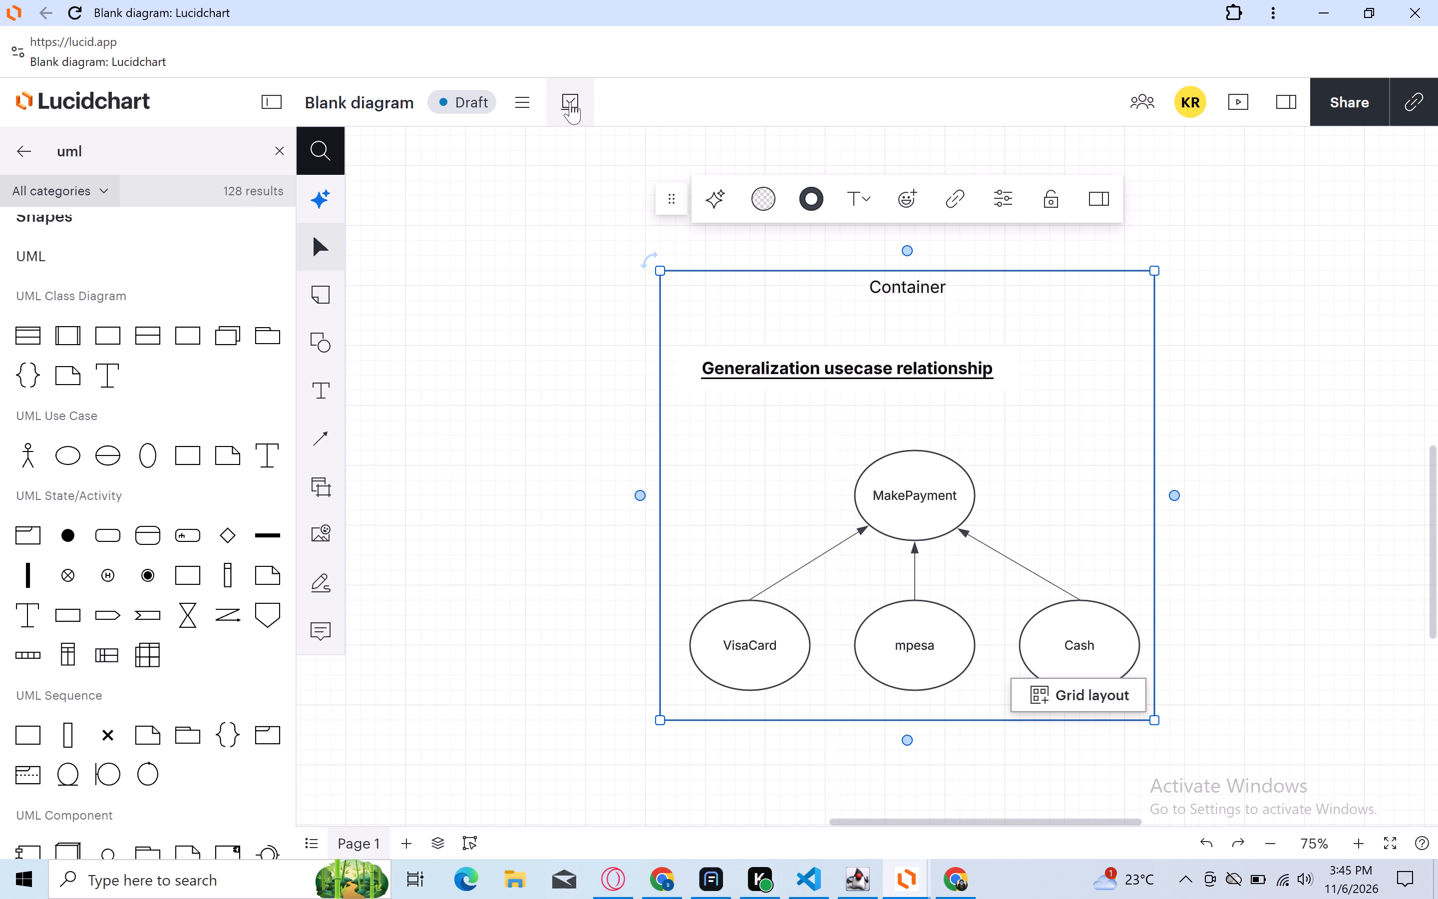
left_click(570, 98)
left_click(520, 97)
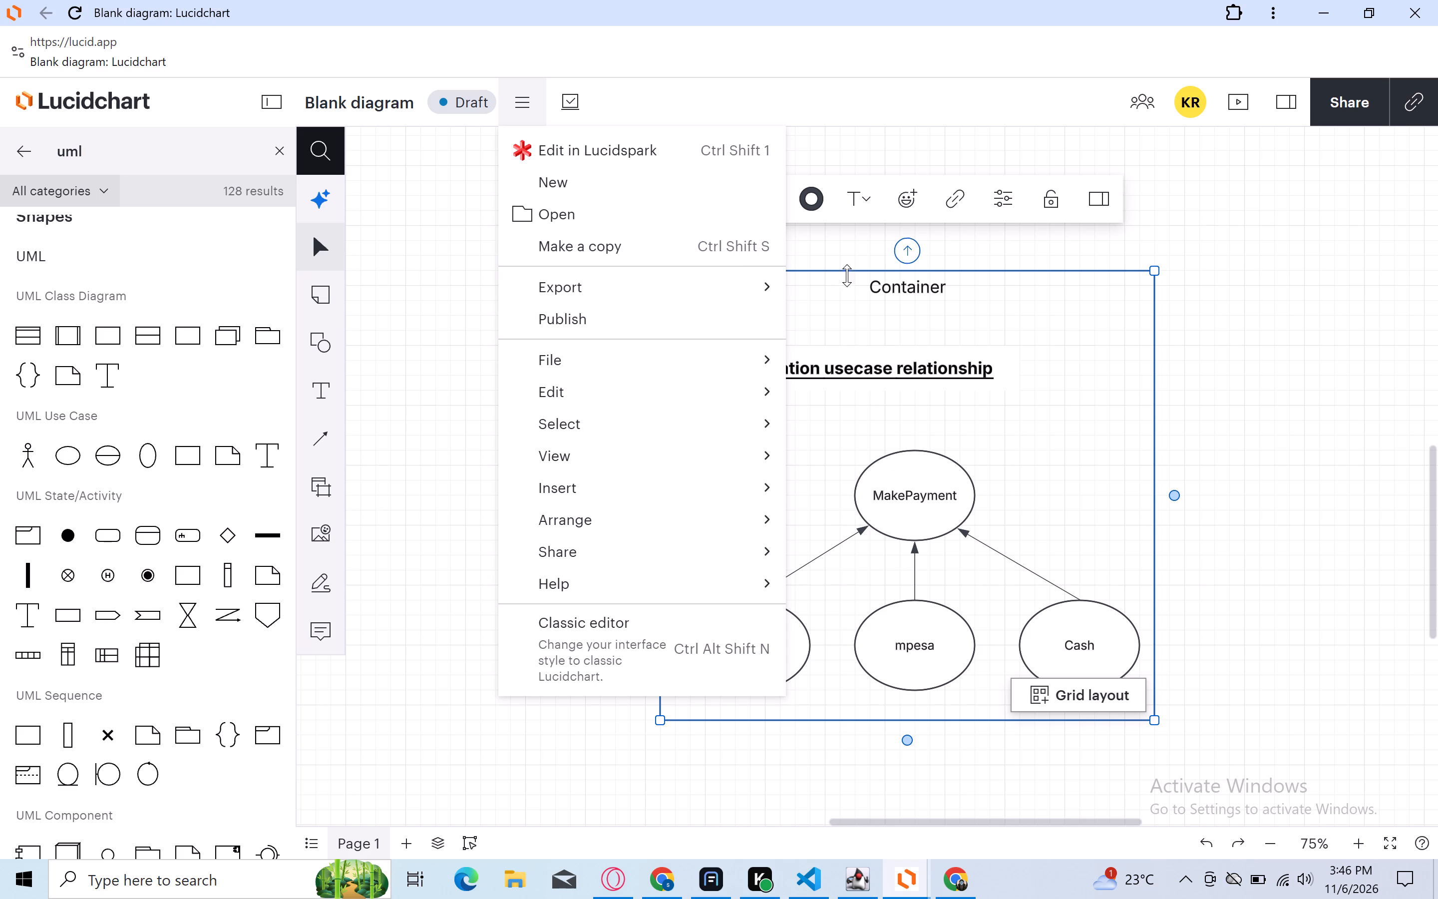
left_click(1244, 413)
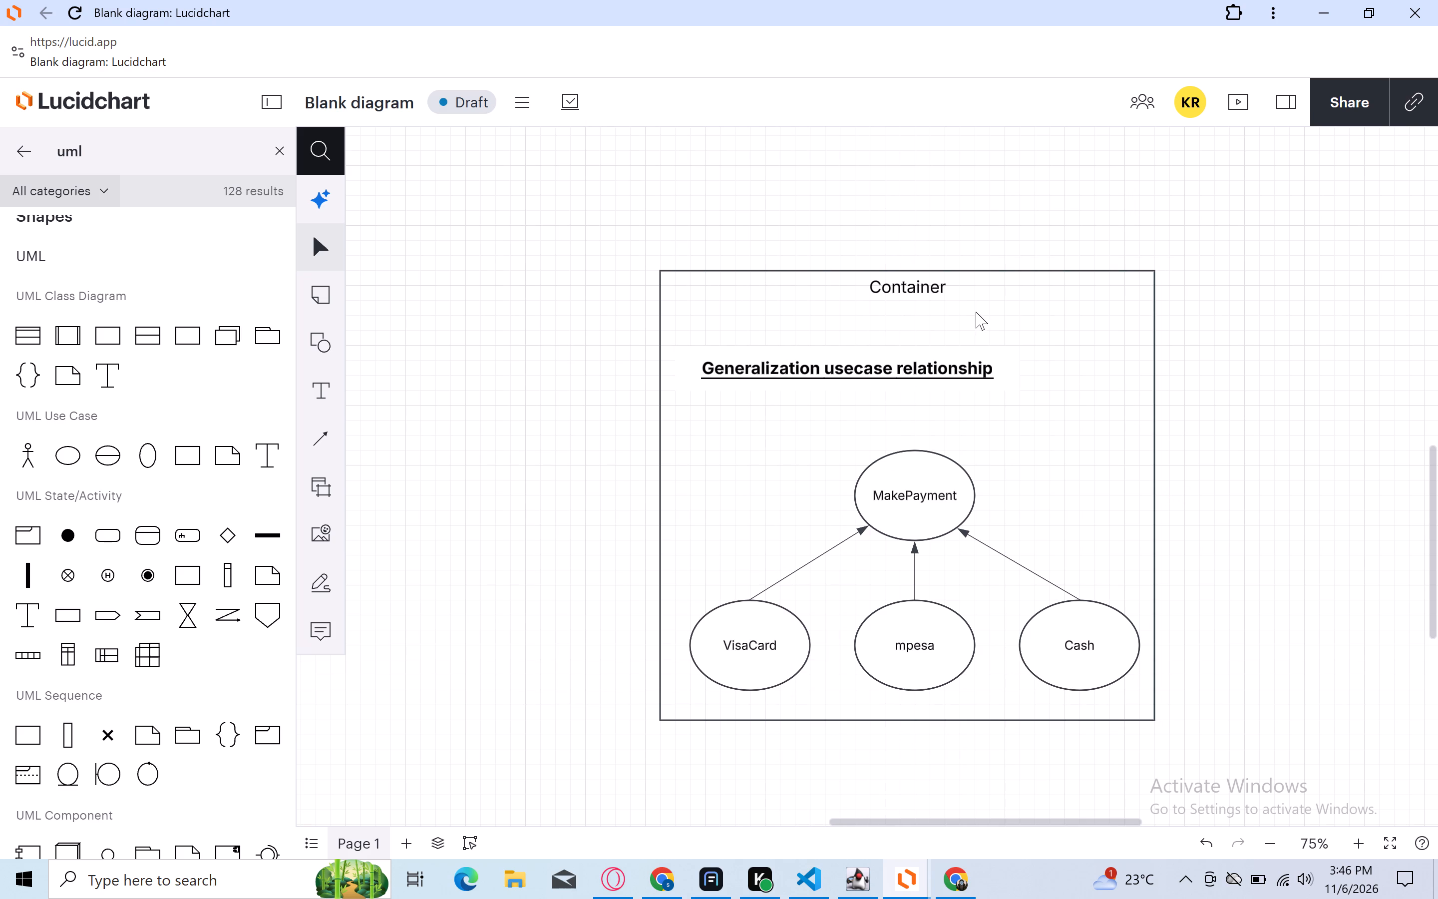
Replace the container's heading text with "Usecase".
left_click(952, 287)
left_click(935, 288)
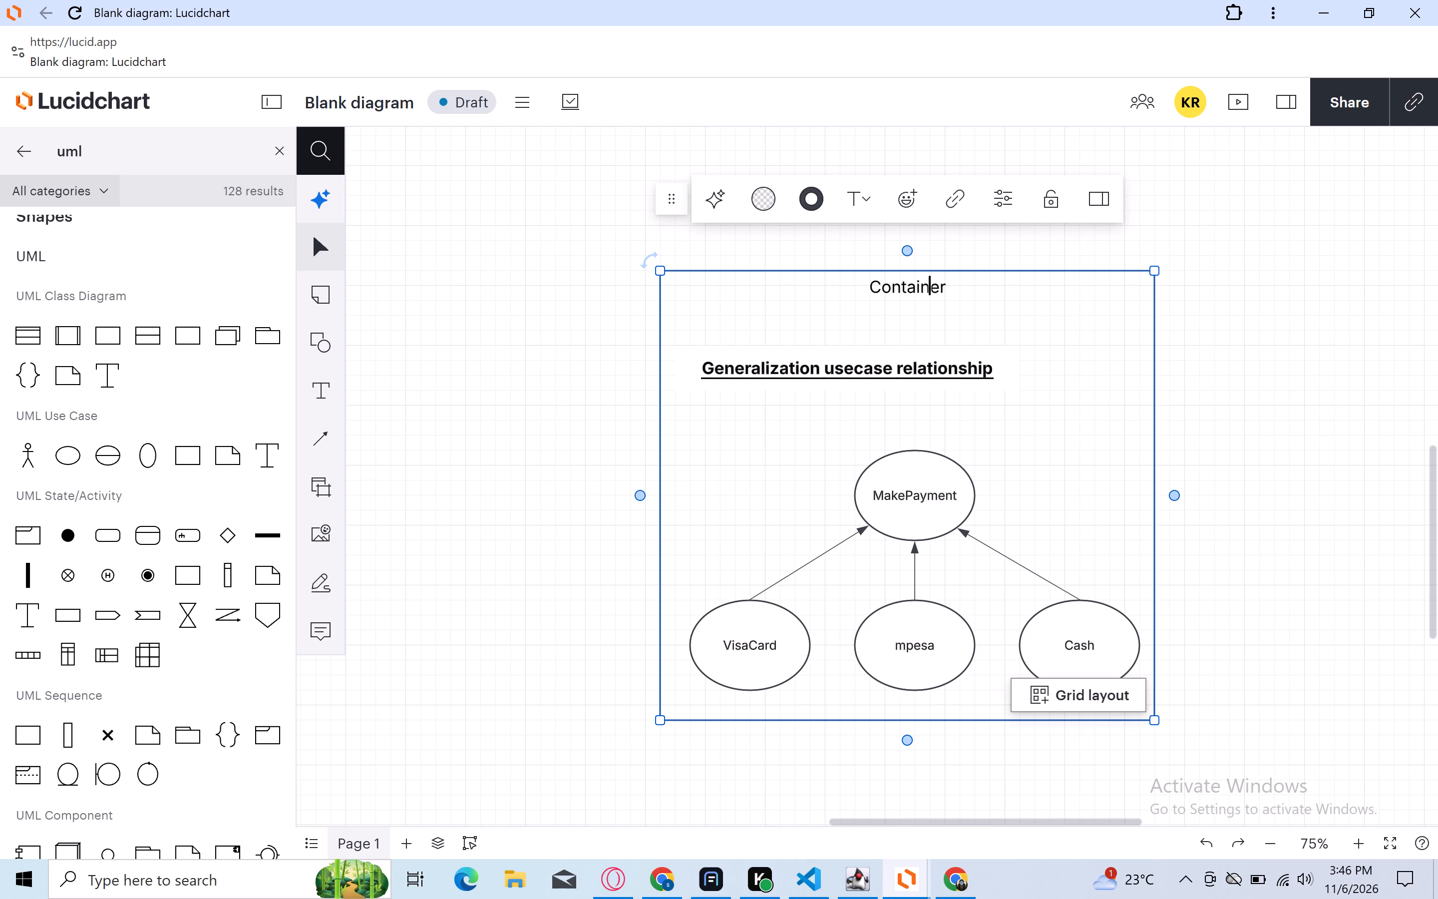
left_click(942, 291)
key("BackSpace")
key("BackSpace")
key("BackSpace")
key("BackSpace")
key("BackSpace")
key("BackSpace")
key("BackSpace")
key("Right")
key("BackSpace")
key("BackSpace")
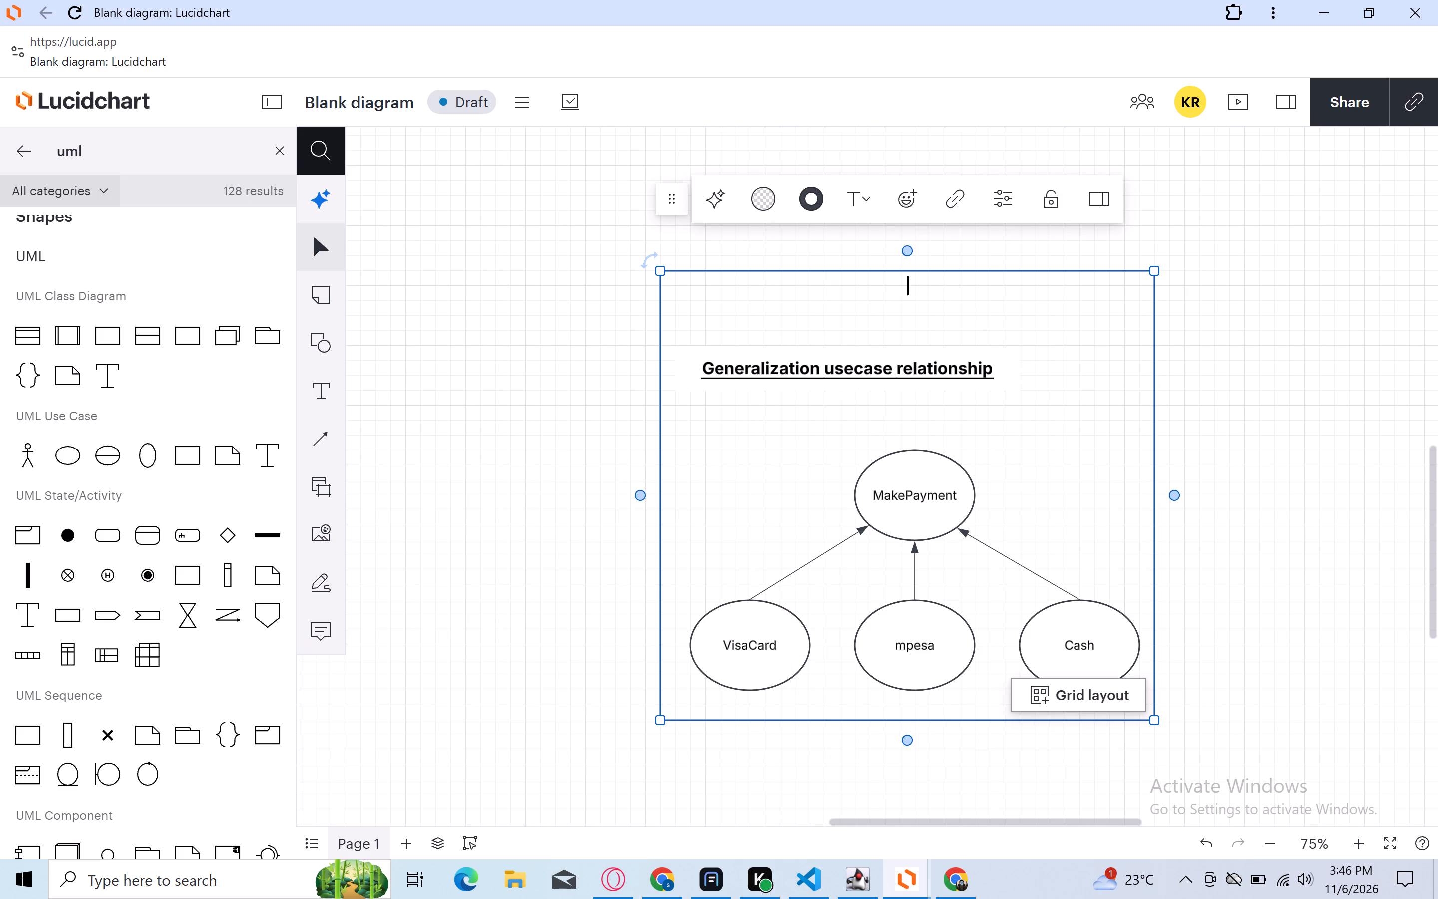
key("BackSpace")
key("shift+u")
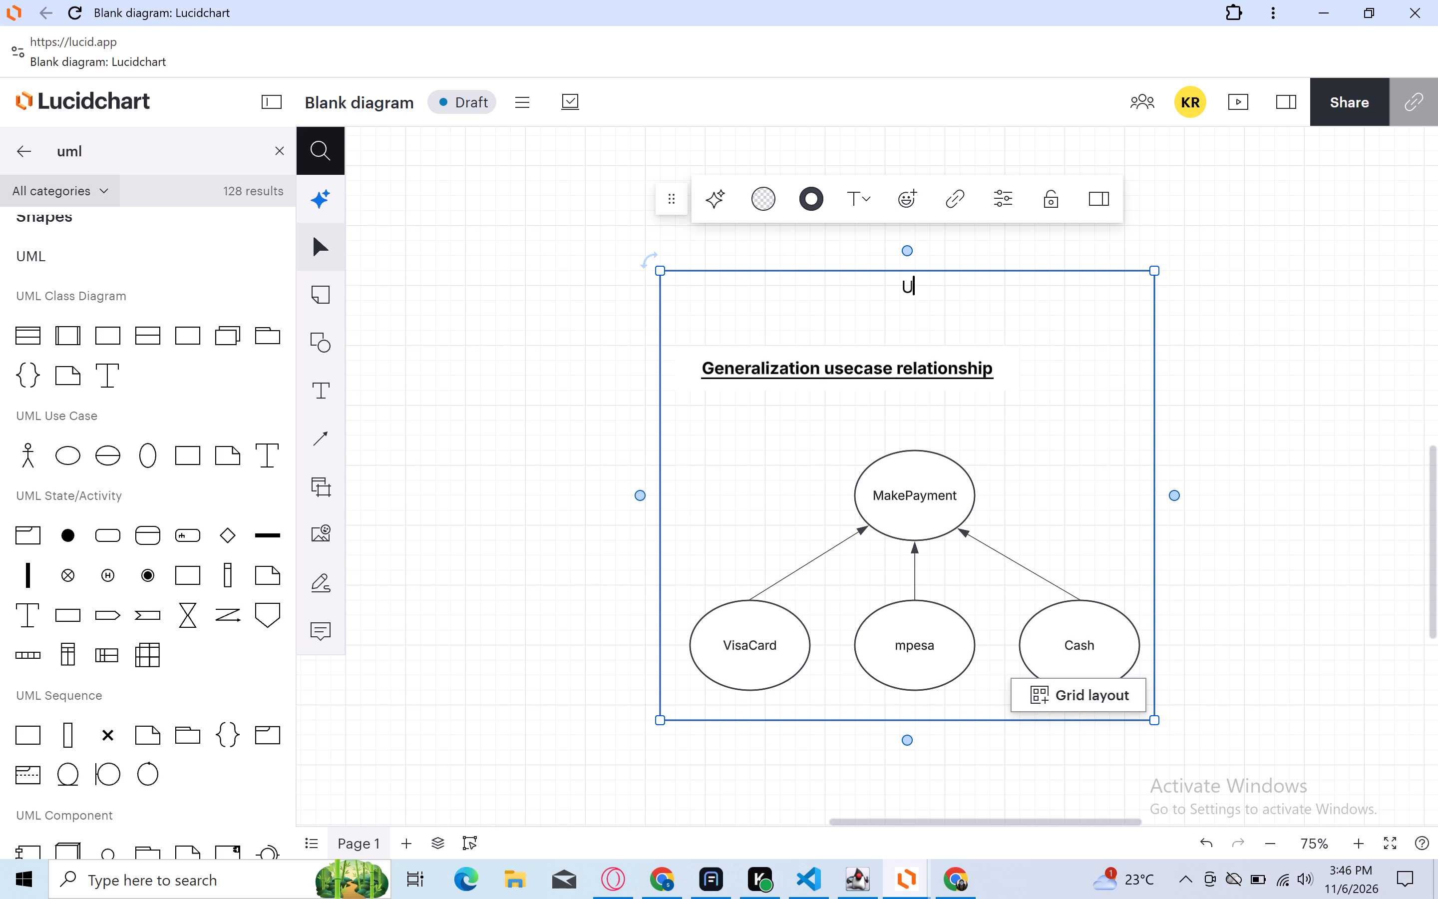
type("se")
key("space")
key("BackSpace")
type("case")
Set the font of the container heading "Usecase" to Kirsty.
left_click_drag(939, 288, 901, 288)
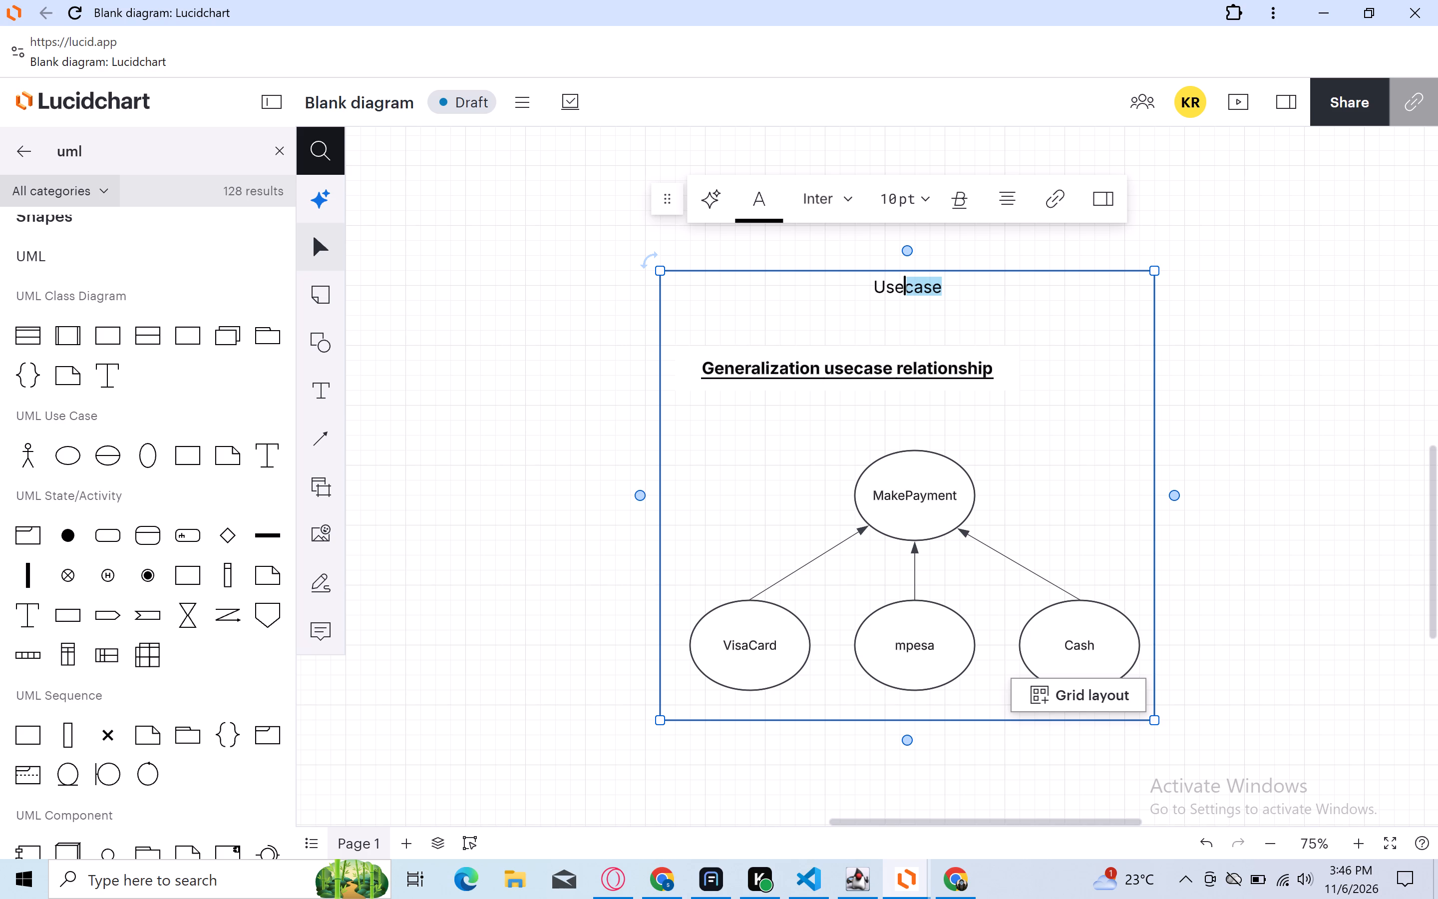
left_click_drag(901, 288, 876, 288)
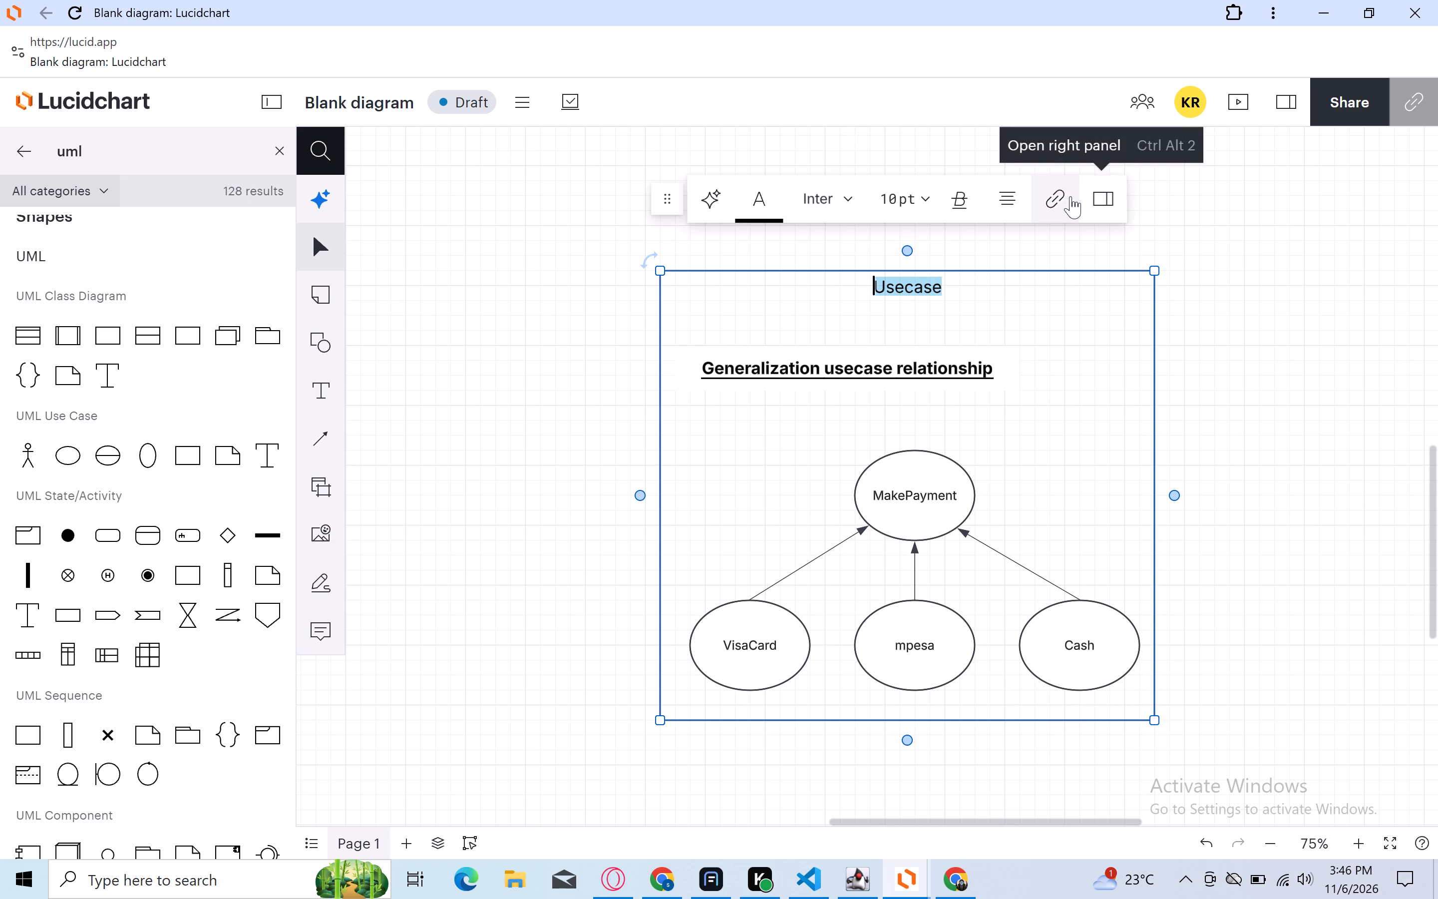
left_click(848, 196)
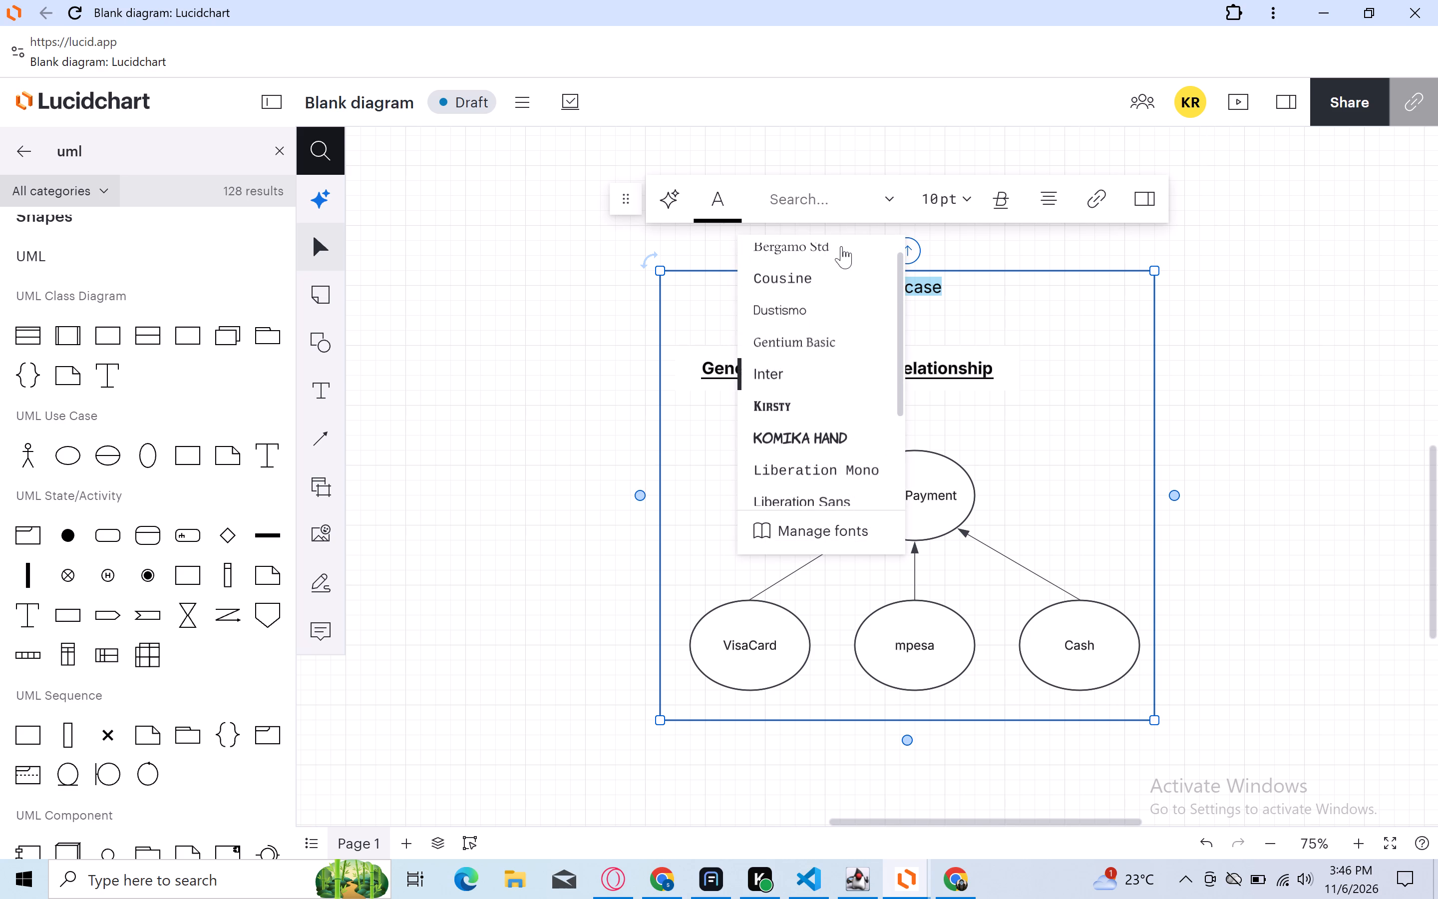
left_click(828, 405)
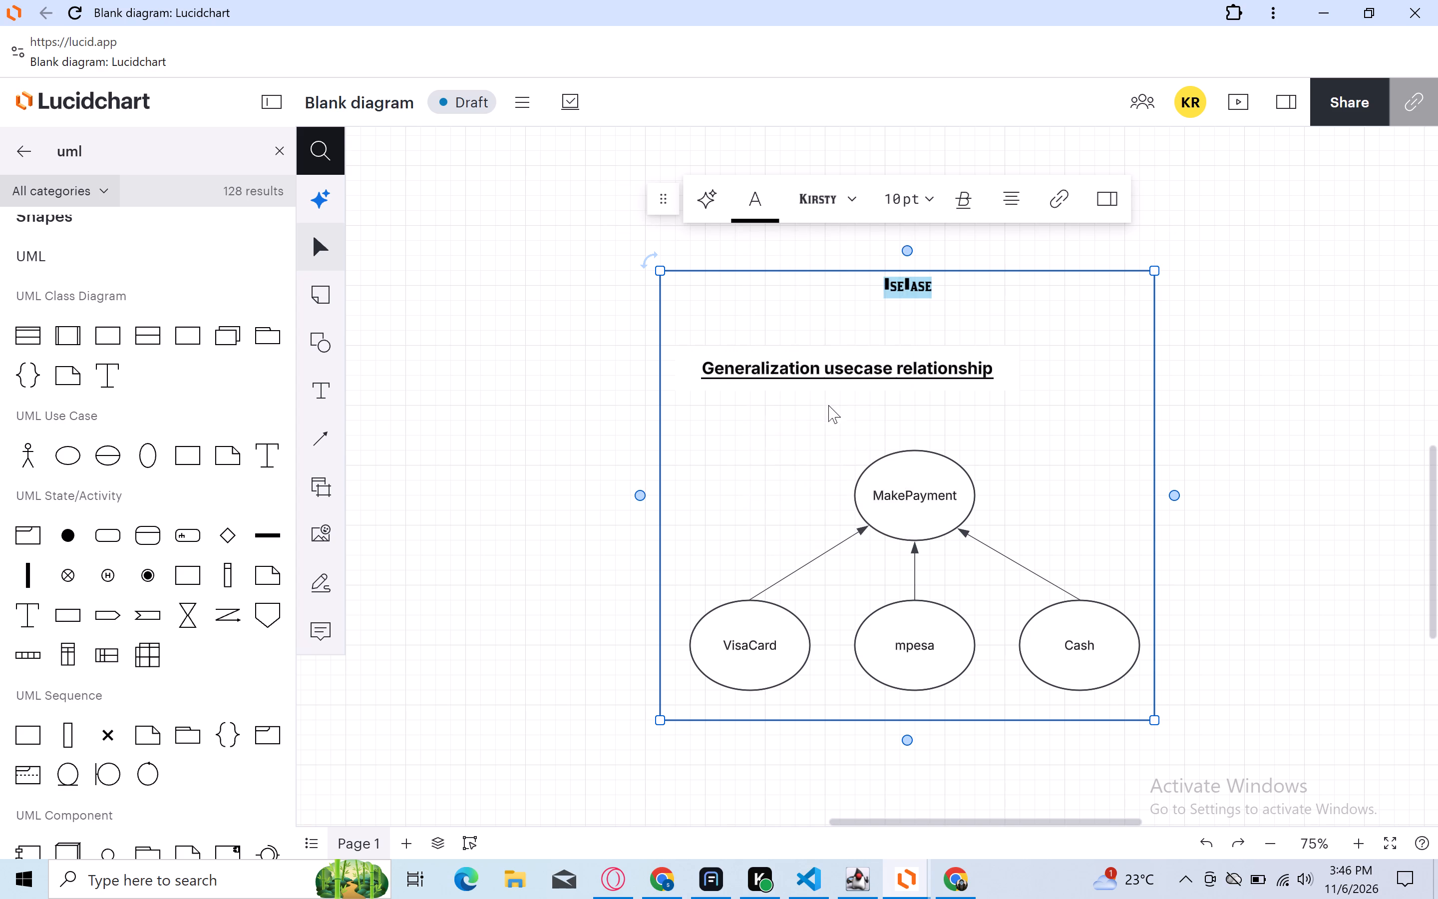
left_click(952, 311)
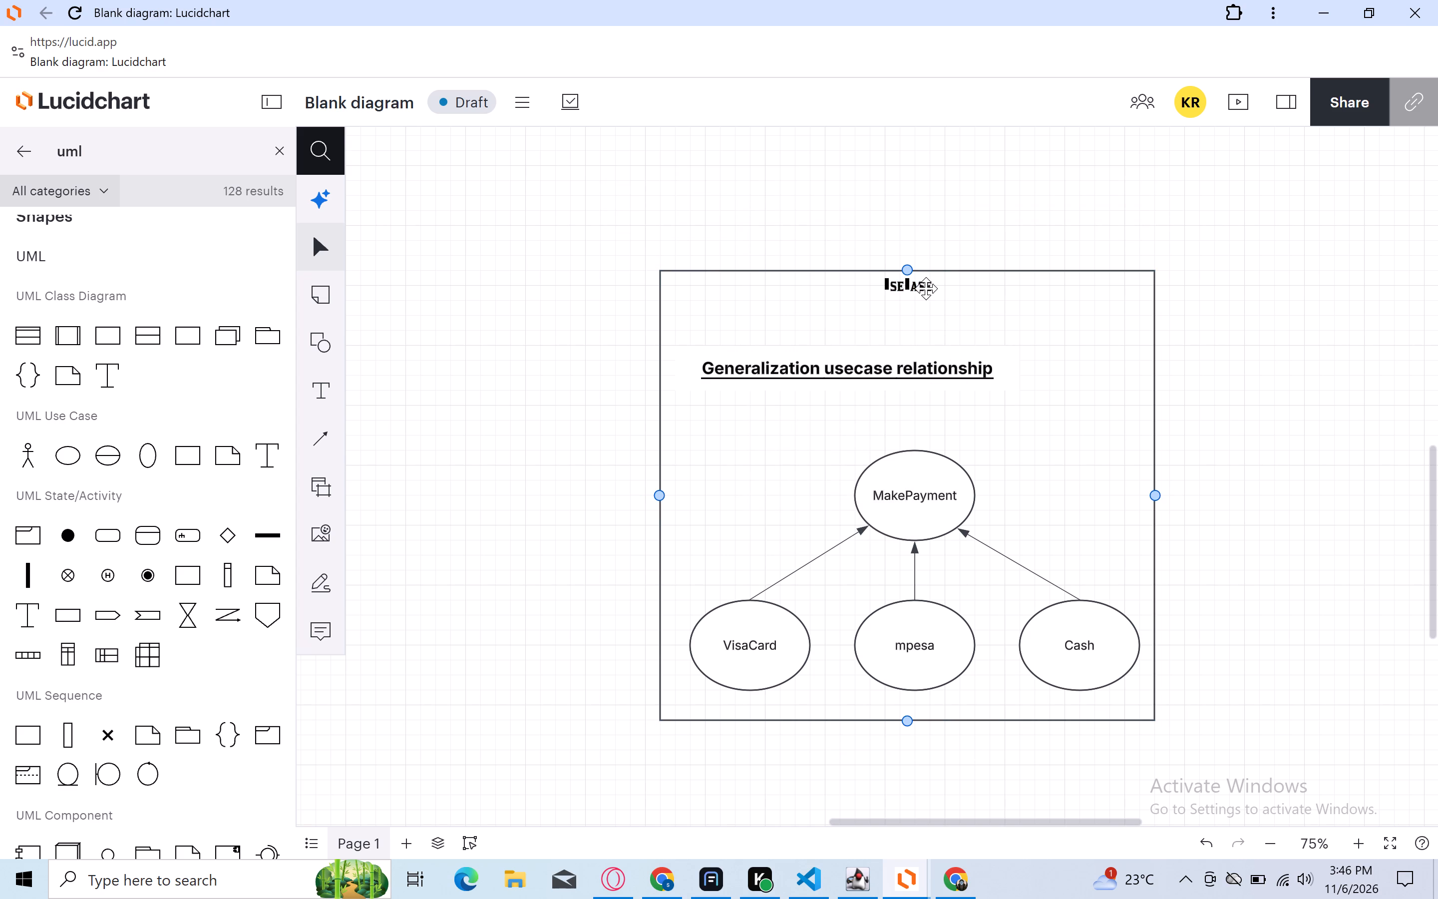
Shift the container with the title and all four use cases slightly to the left on the canvas.
left_click_drag(939, 288, 899, 285)
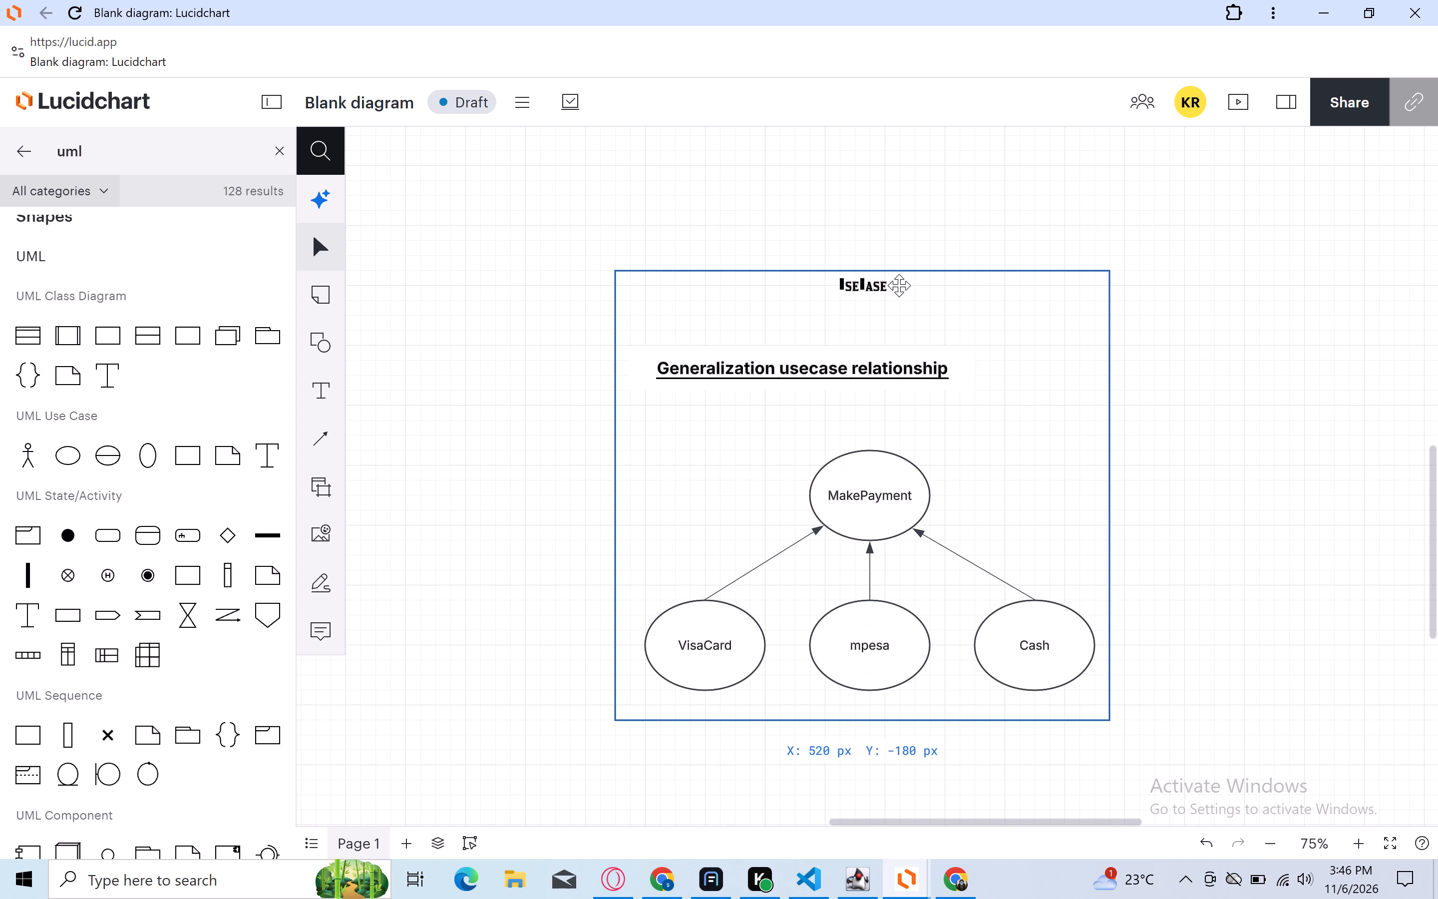
left_click_drag(899, 285, 908, 285)
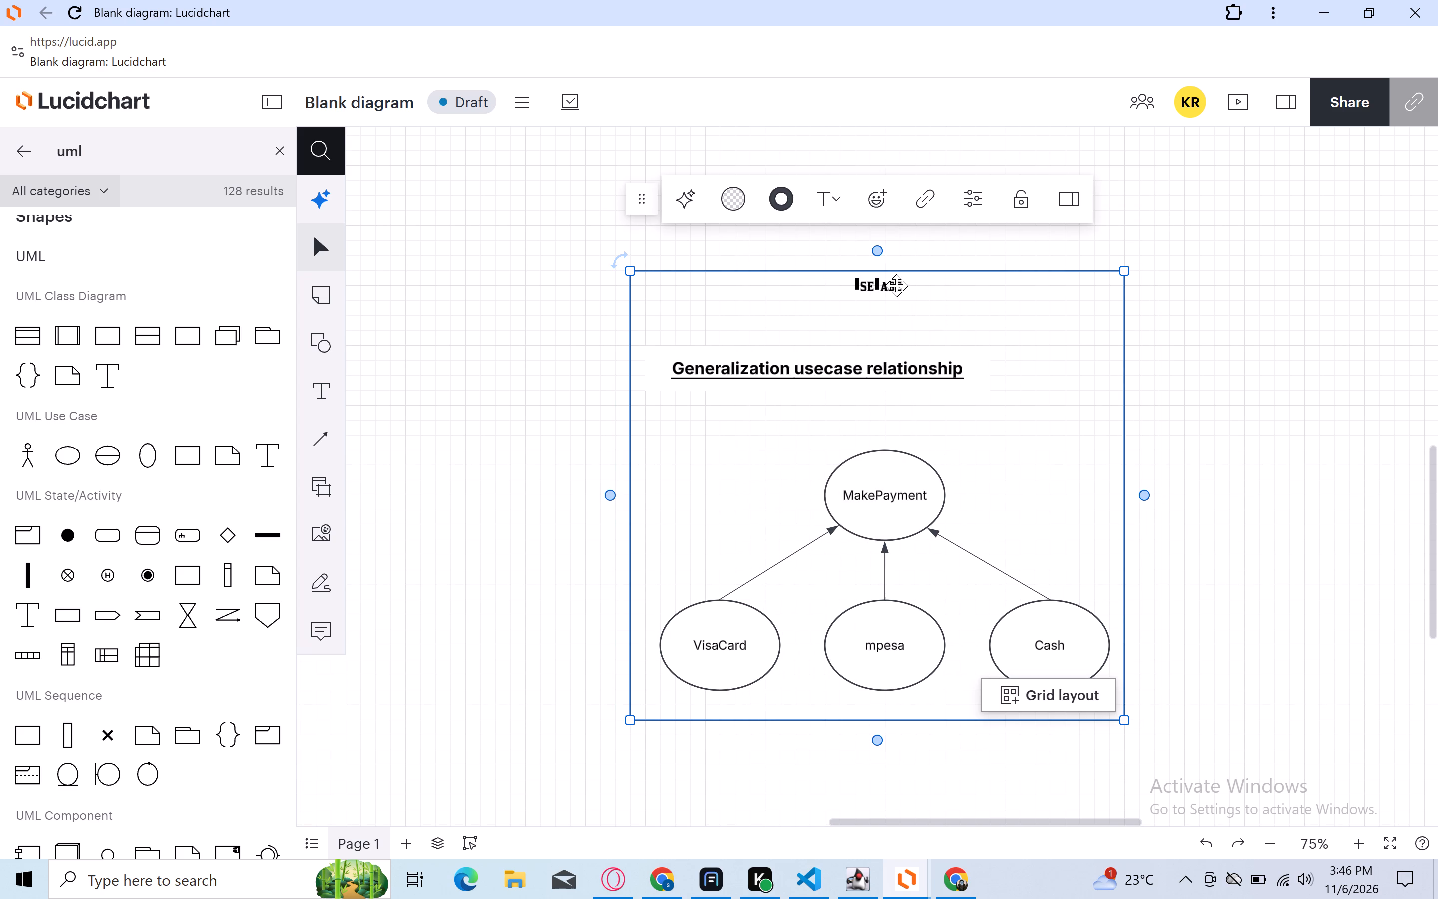
Set the font of the container's "Usecase" heading to Liberation Serif.
triple_click(894, 285)
left_click(894, 285)
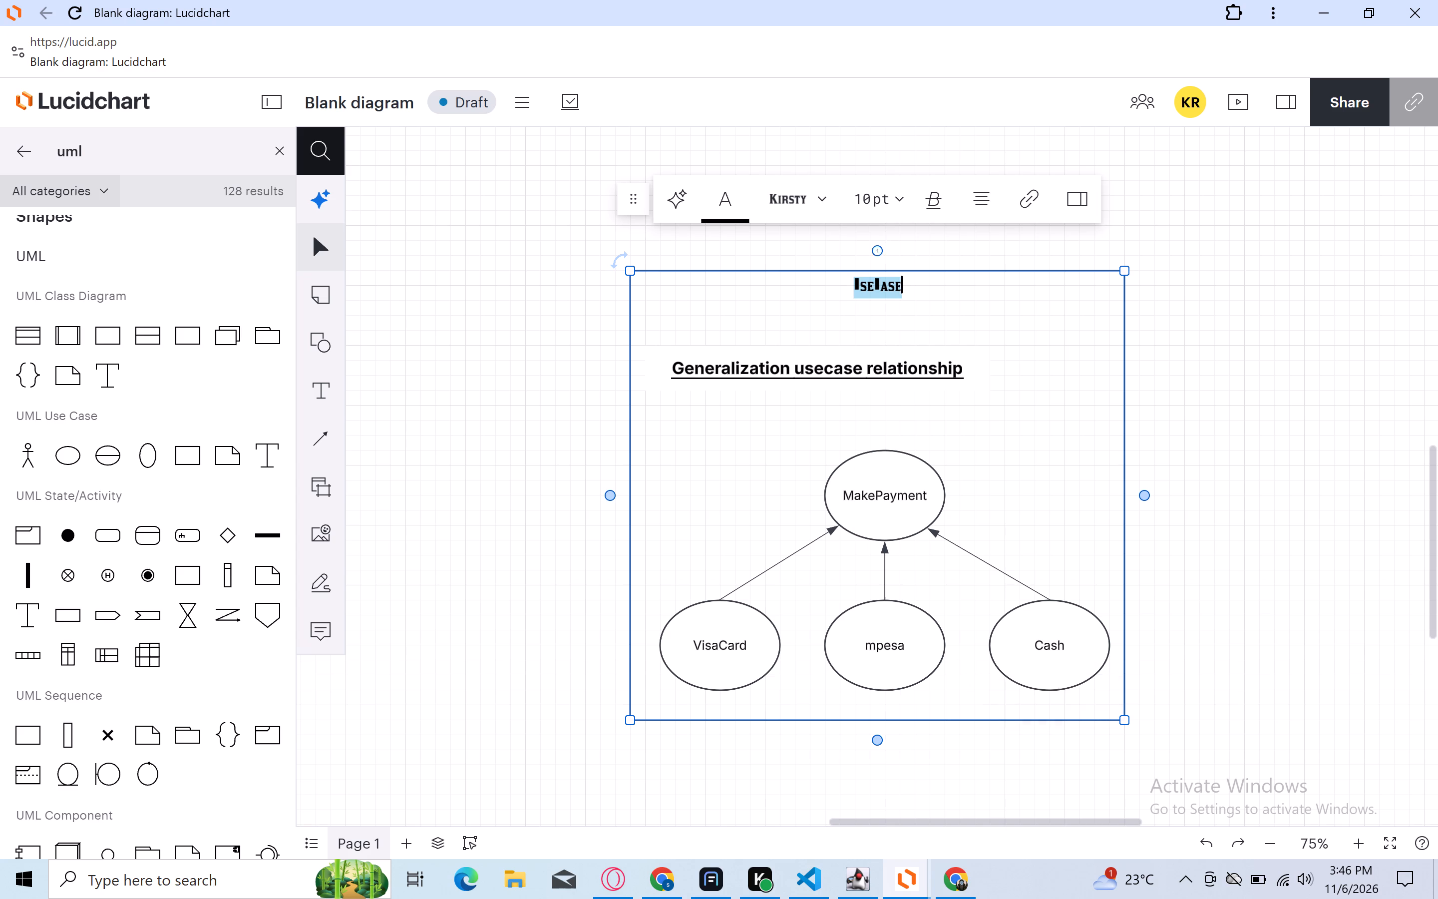
left_click(816, 201)
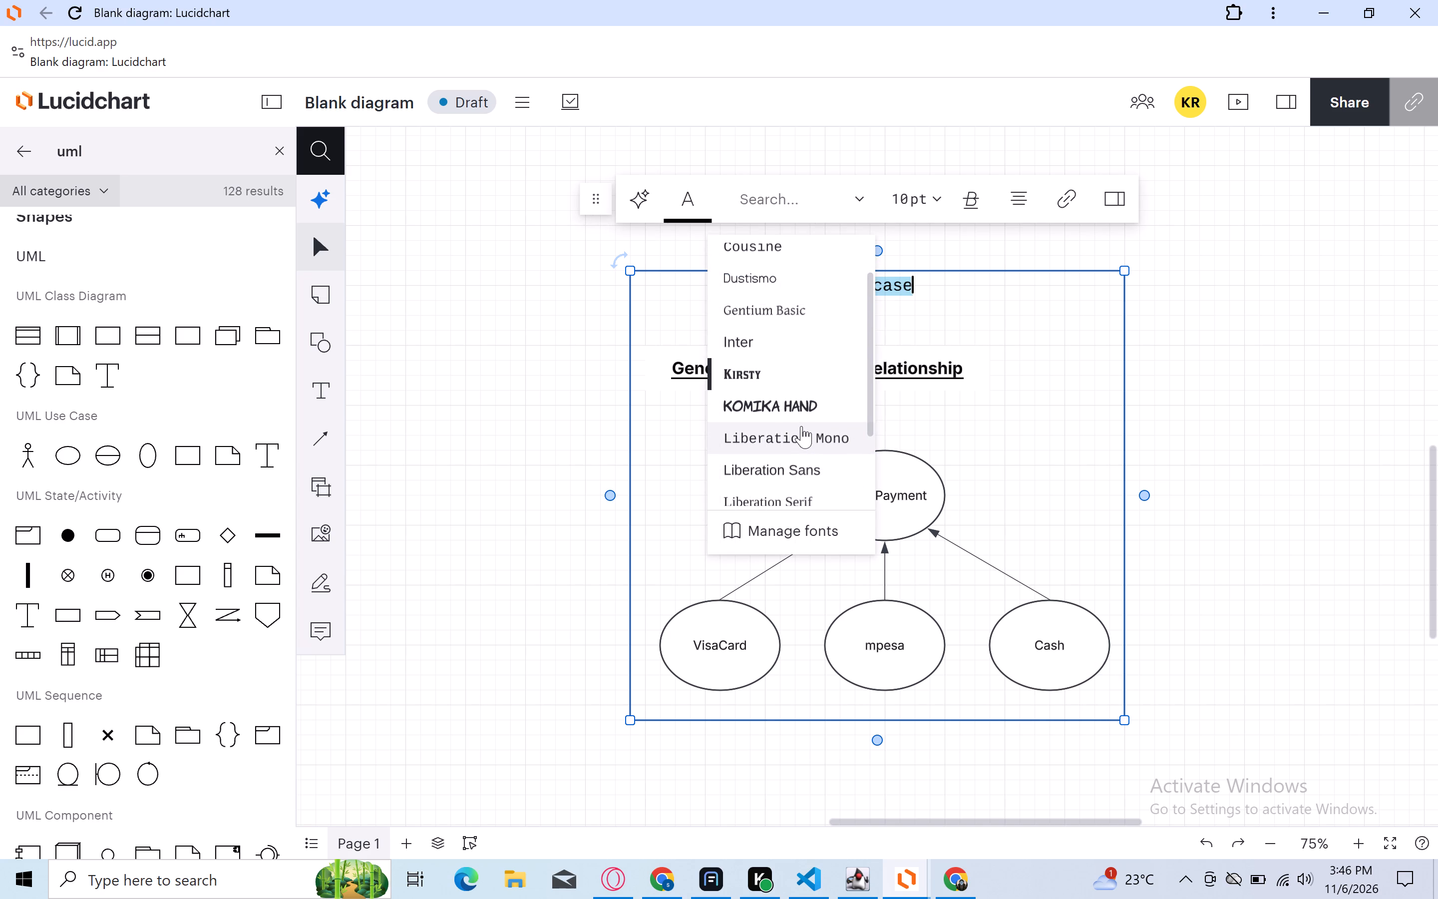
left_click(807, 488)
left_click(1016, 406)
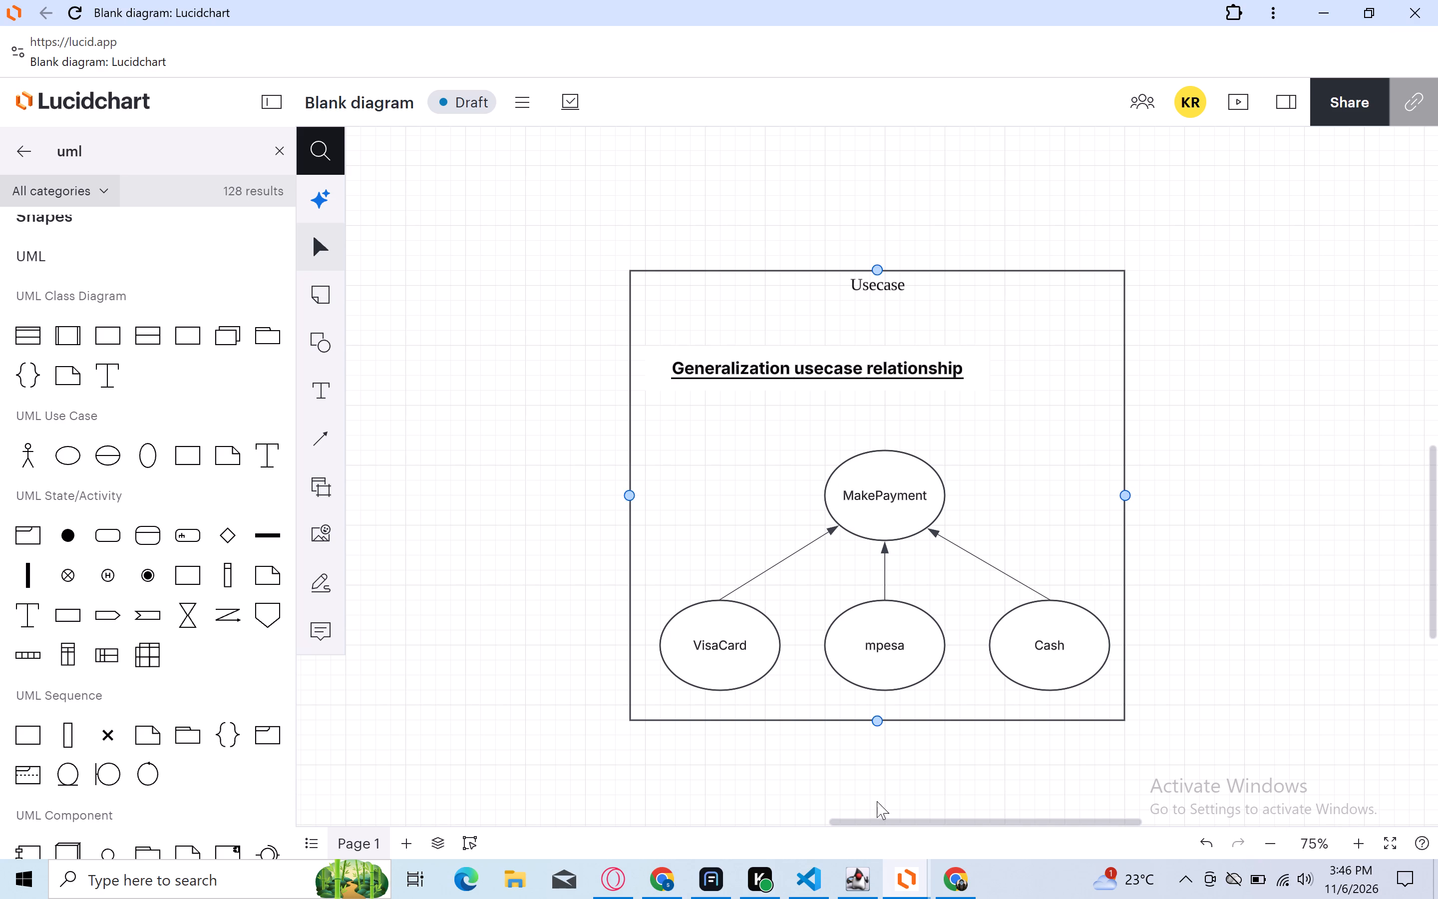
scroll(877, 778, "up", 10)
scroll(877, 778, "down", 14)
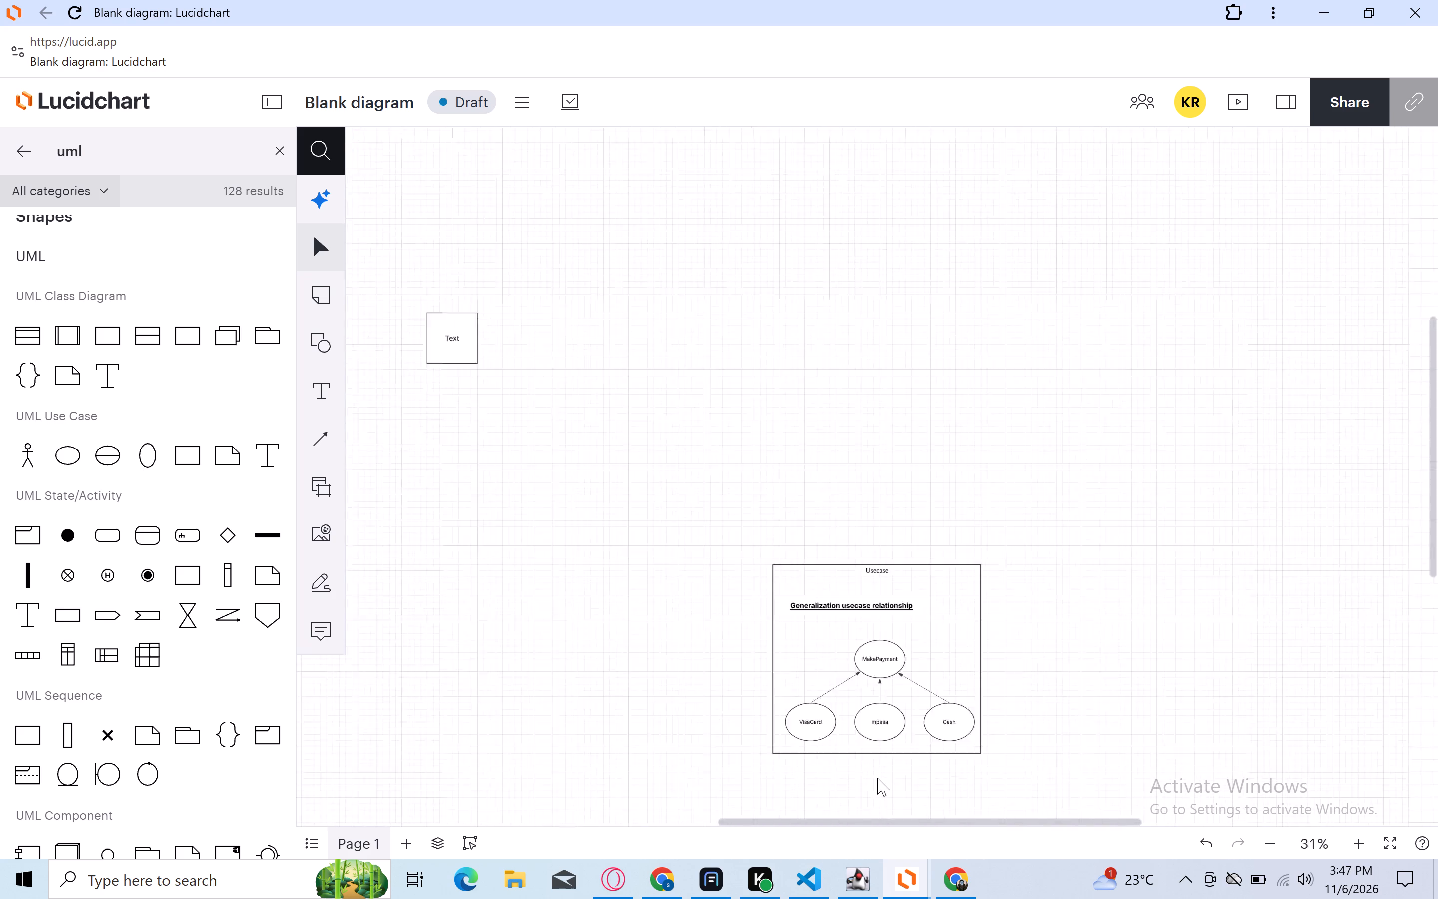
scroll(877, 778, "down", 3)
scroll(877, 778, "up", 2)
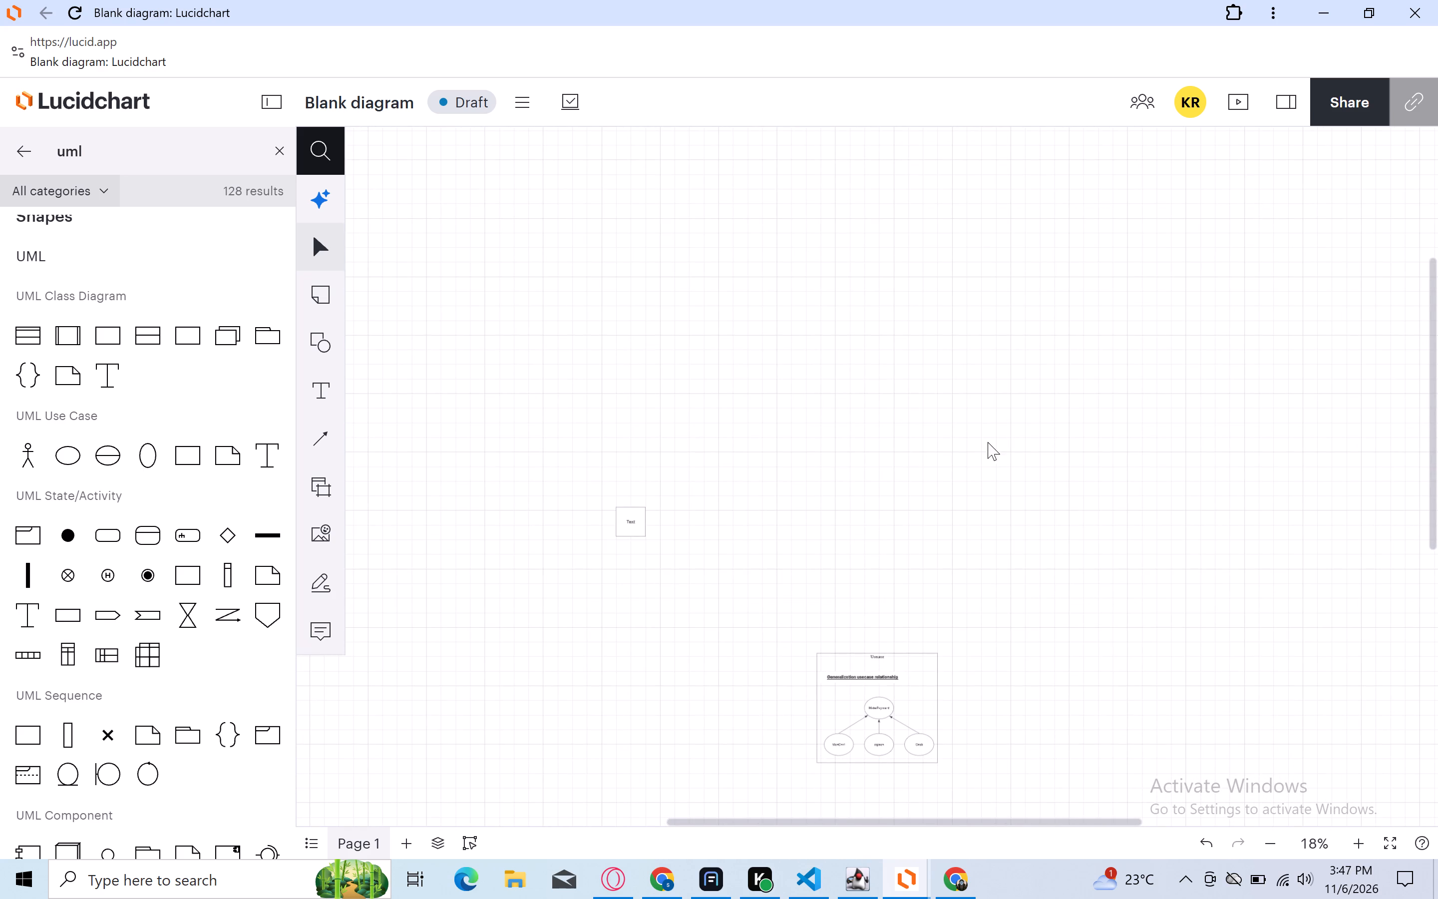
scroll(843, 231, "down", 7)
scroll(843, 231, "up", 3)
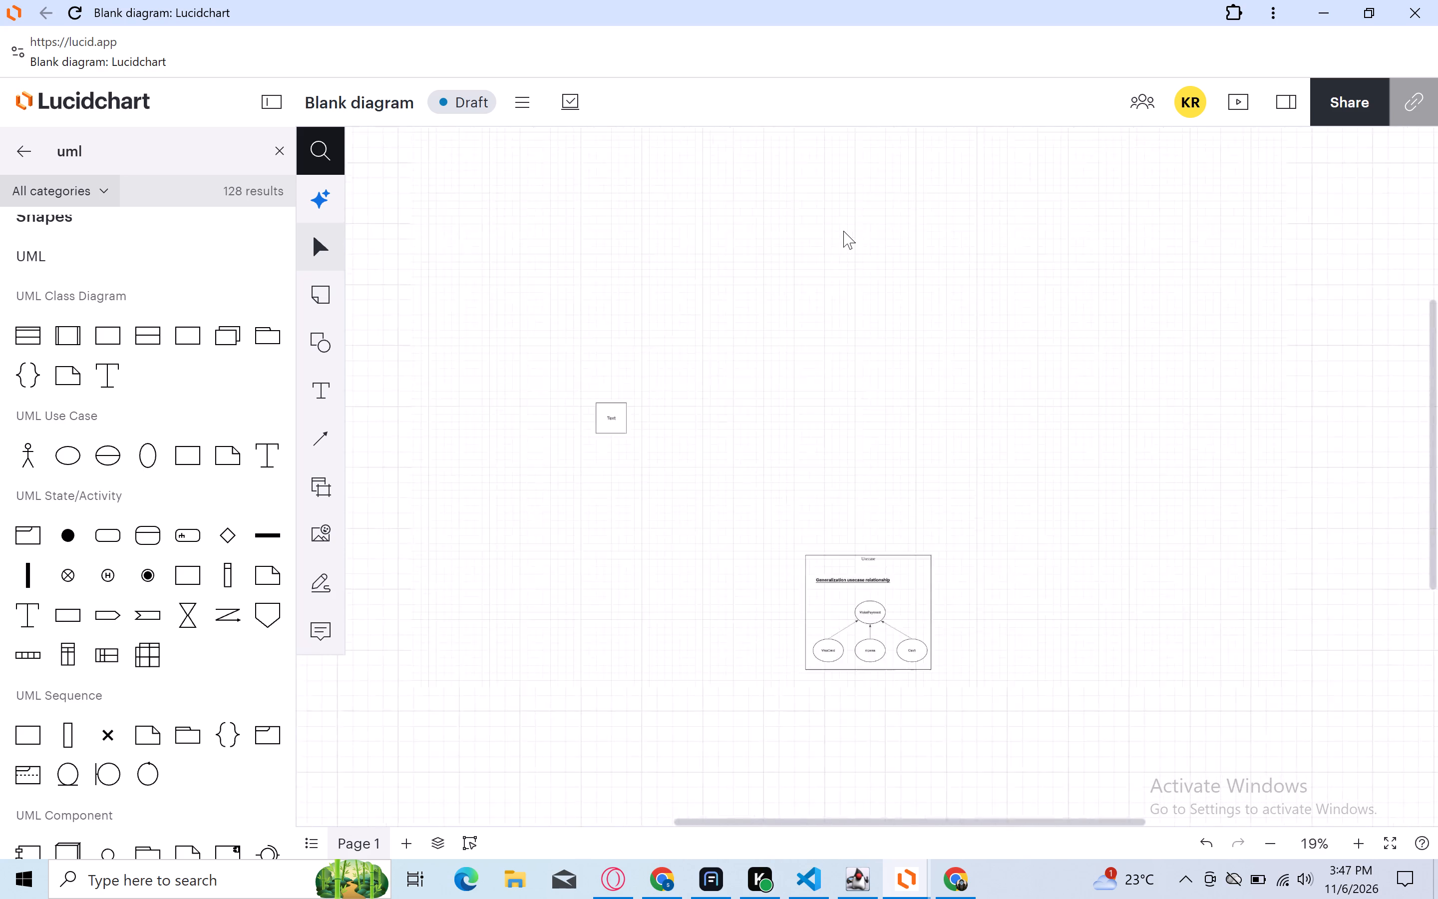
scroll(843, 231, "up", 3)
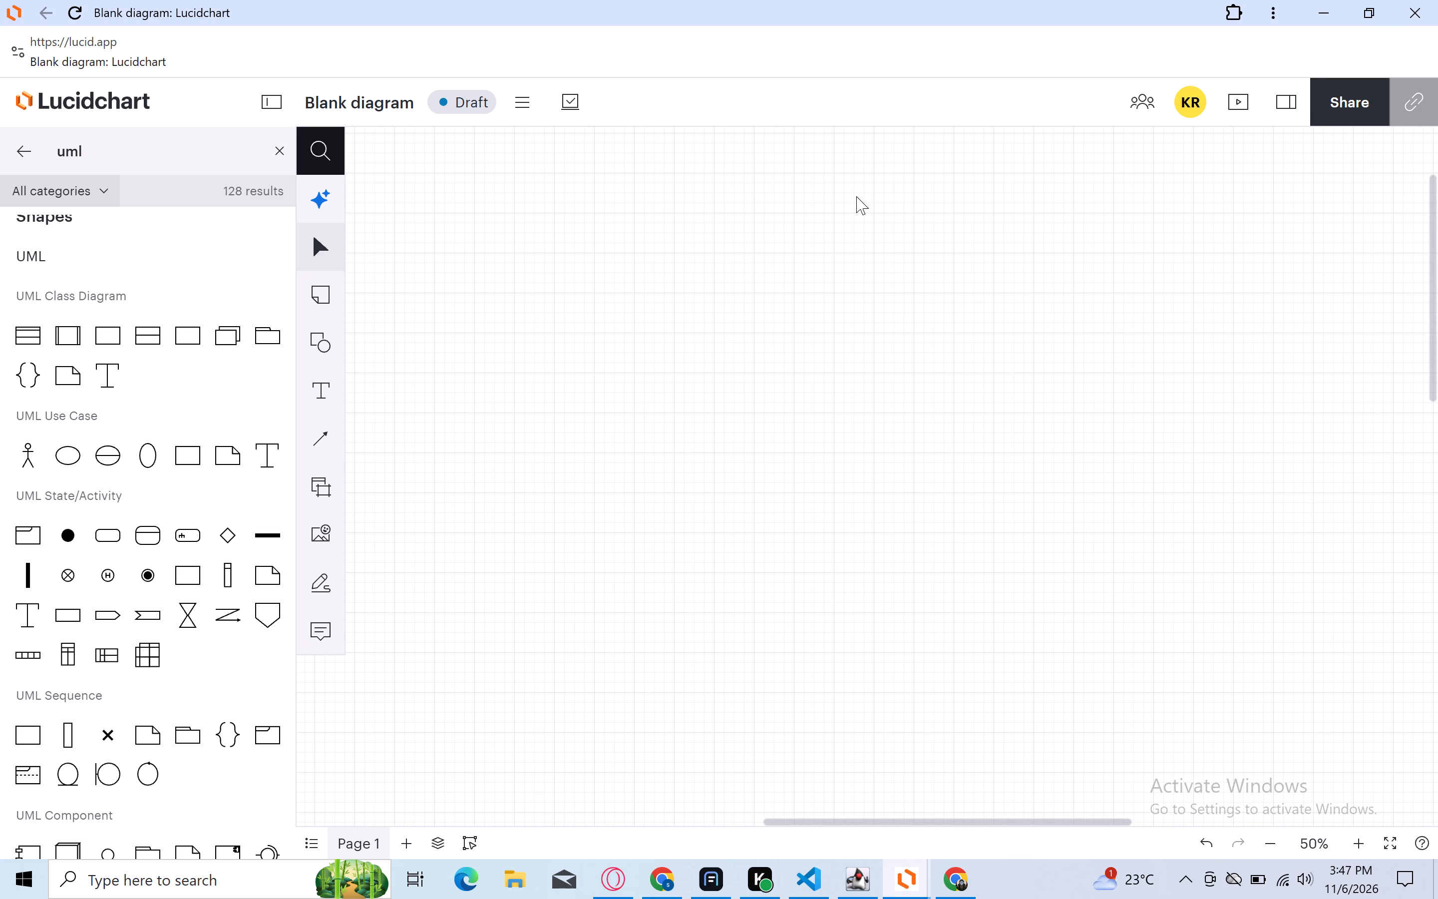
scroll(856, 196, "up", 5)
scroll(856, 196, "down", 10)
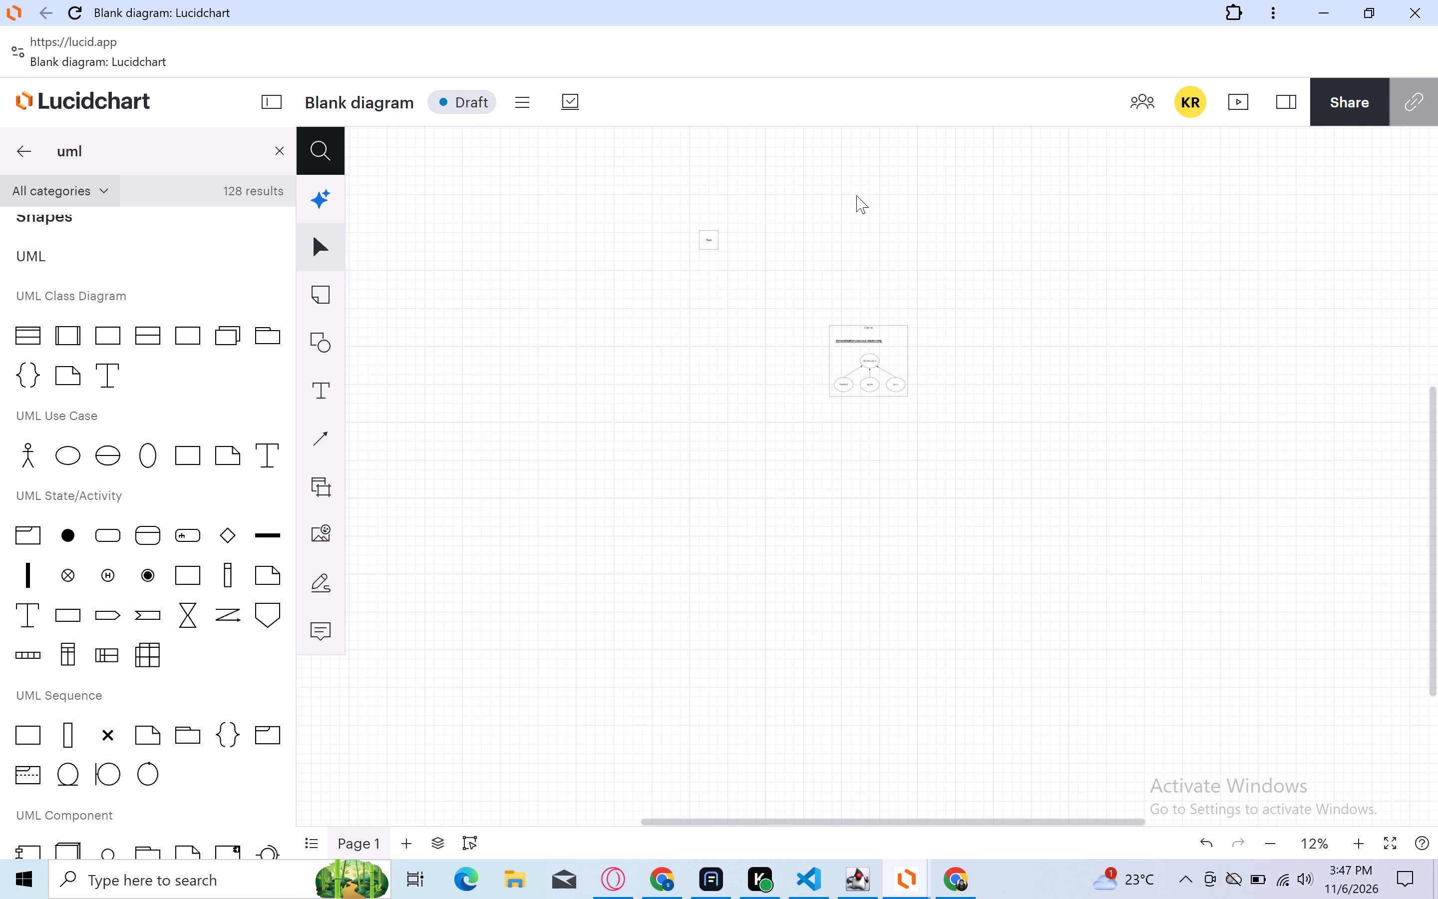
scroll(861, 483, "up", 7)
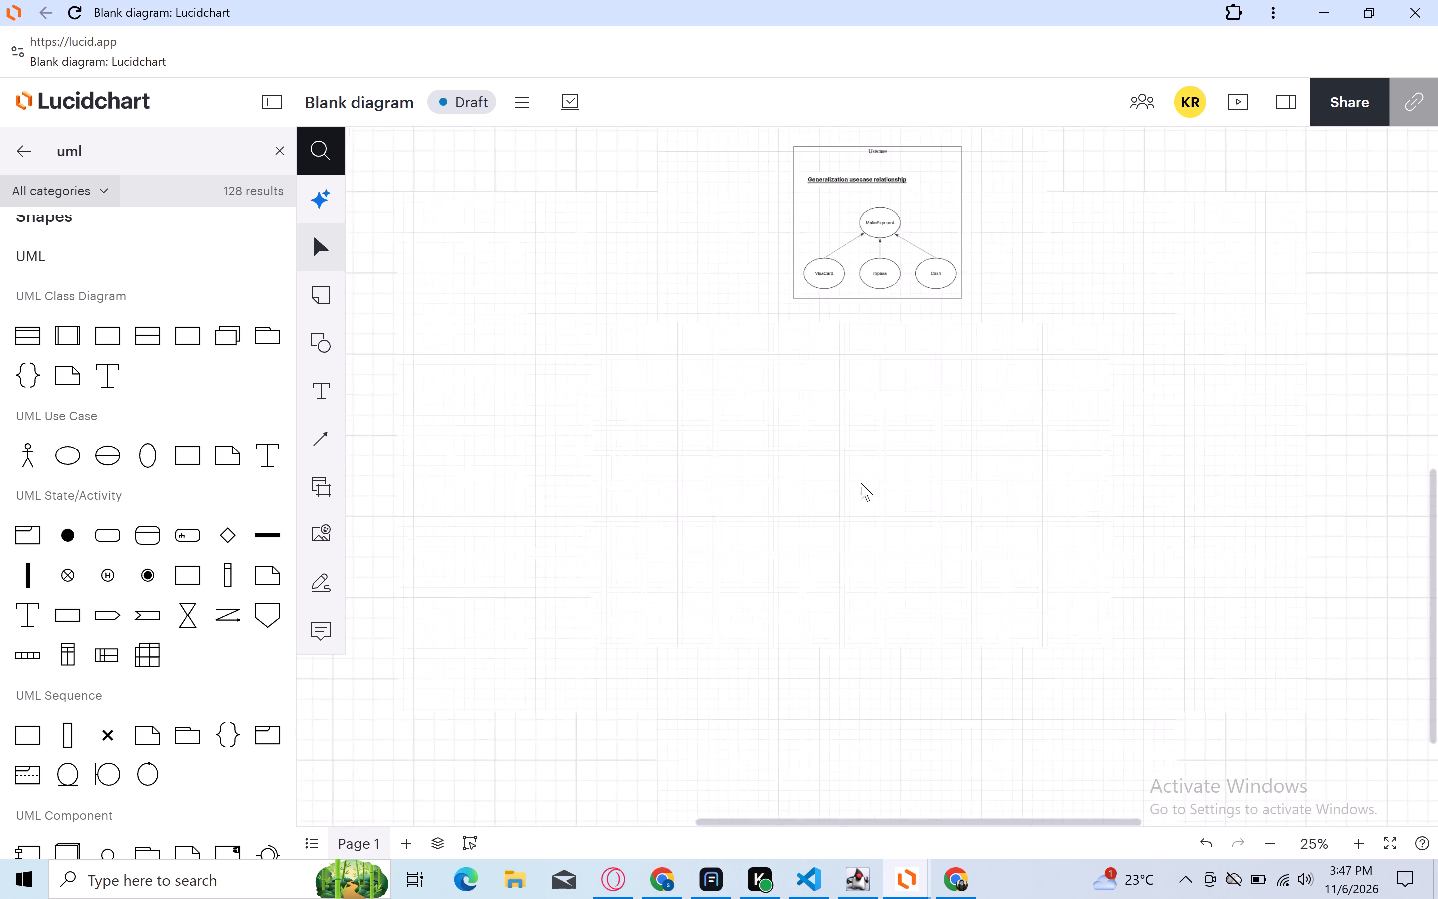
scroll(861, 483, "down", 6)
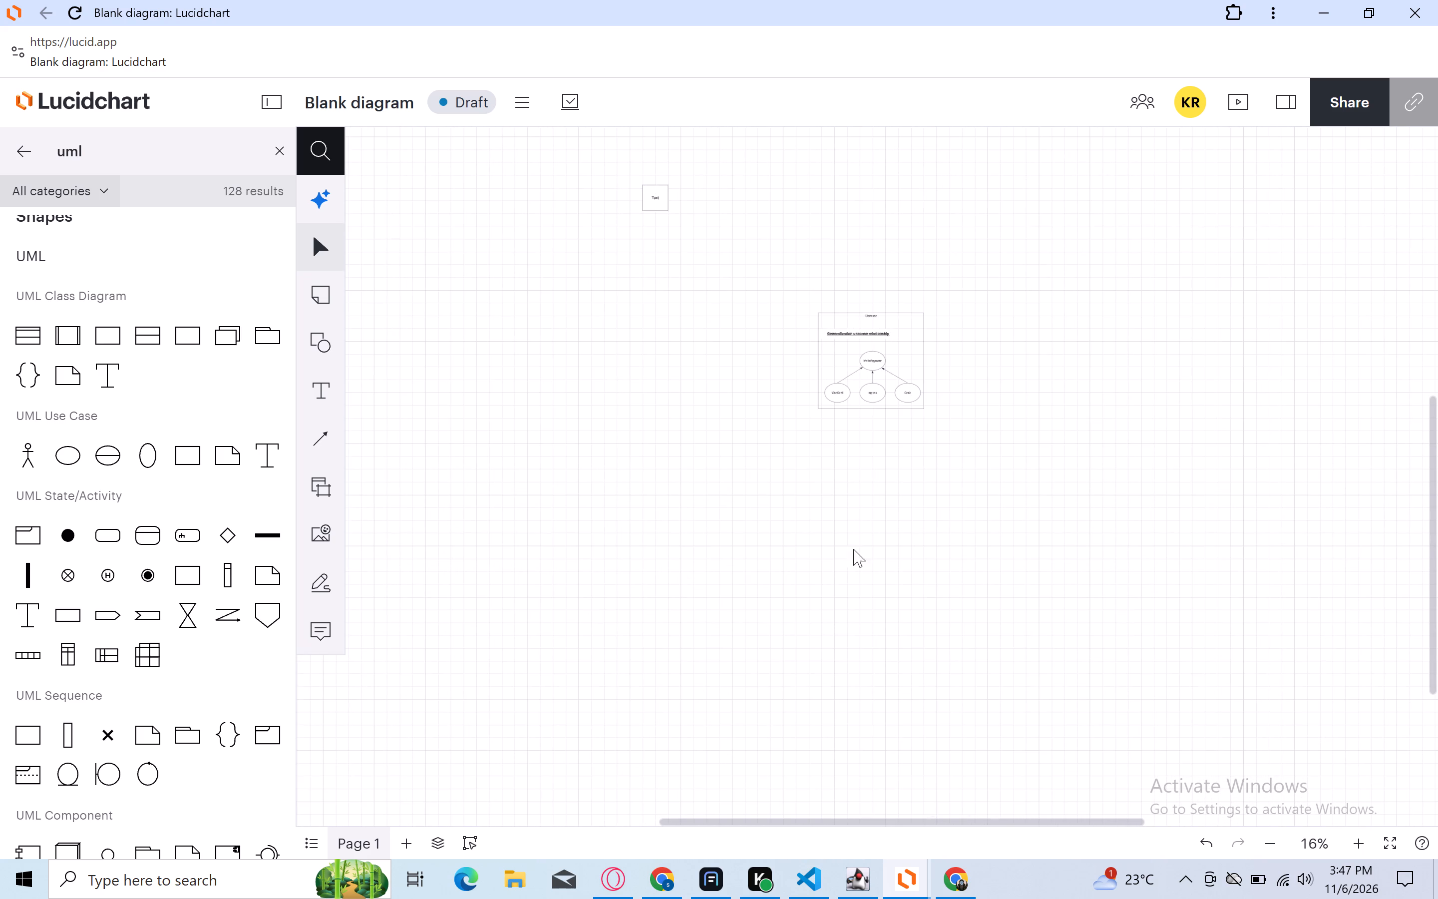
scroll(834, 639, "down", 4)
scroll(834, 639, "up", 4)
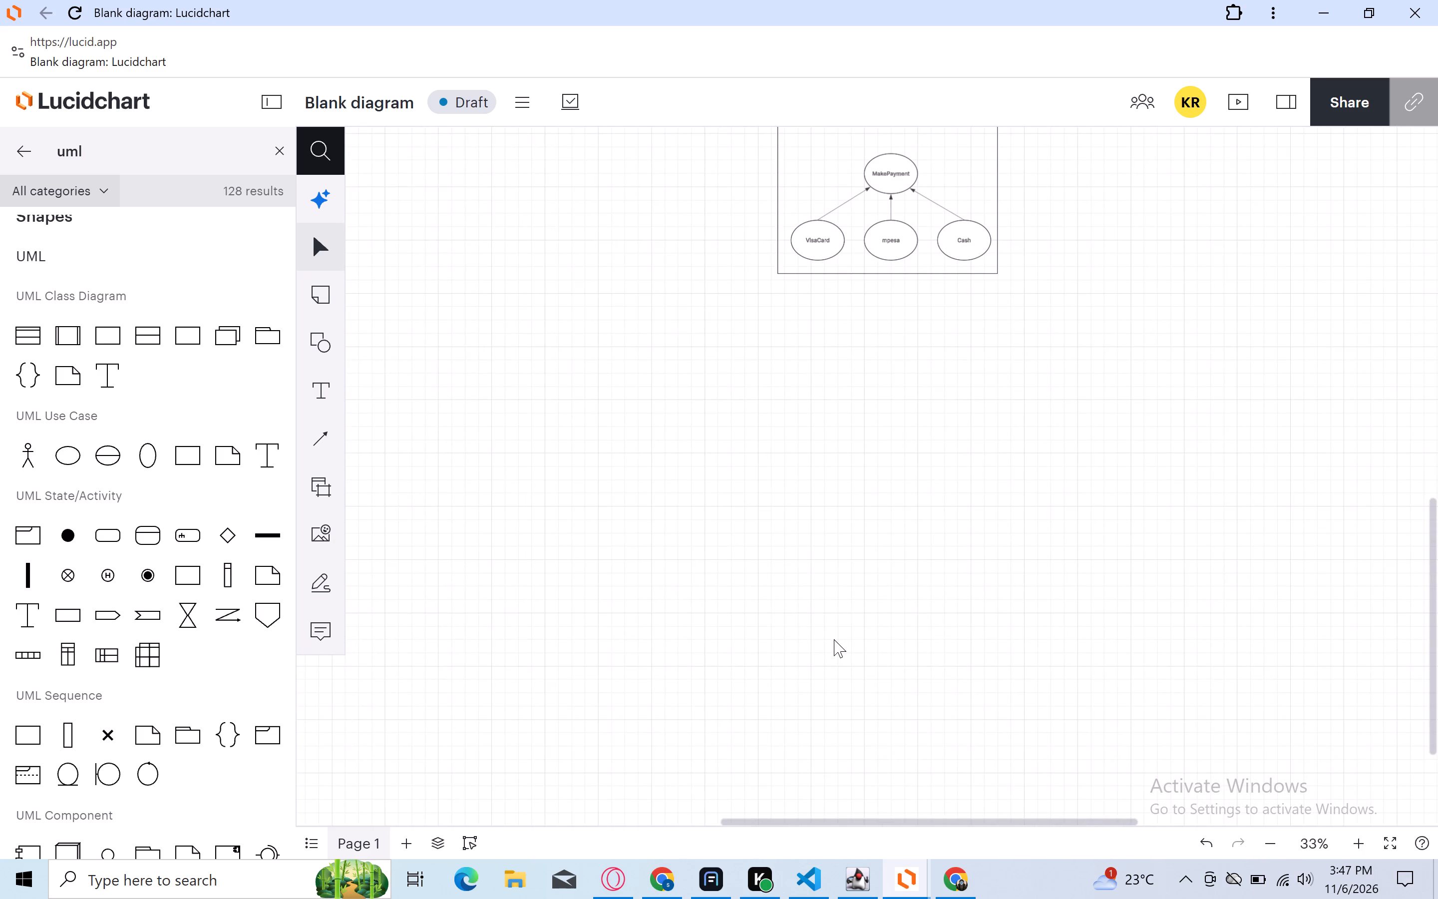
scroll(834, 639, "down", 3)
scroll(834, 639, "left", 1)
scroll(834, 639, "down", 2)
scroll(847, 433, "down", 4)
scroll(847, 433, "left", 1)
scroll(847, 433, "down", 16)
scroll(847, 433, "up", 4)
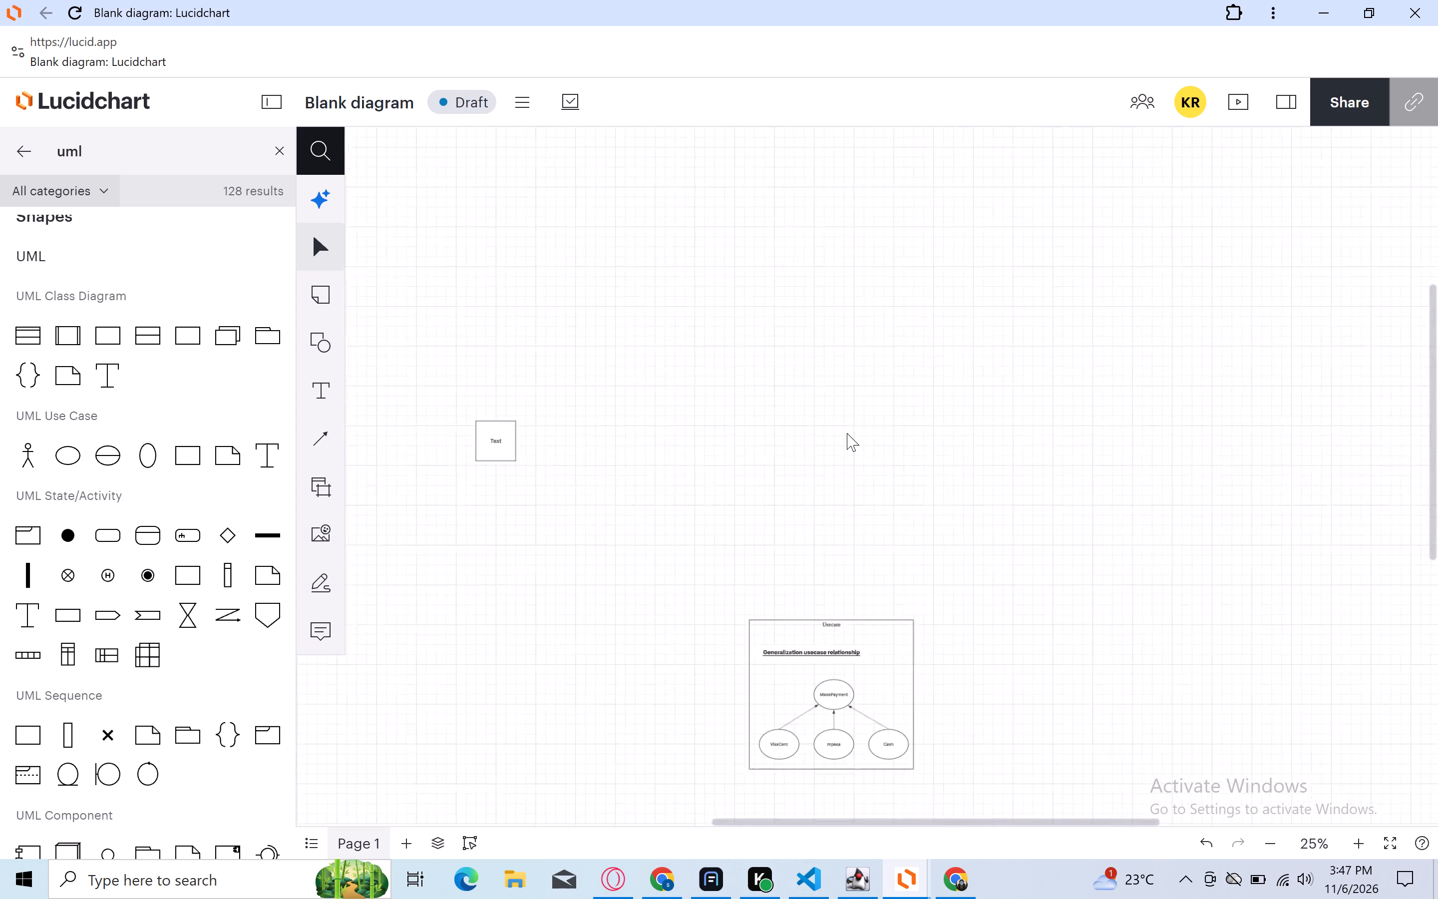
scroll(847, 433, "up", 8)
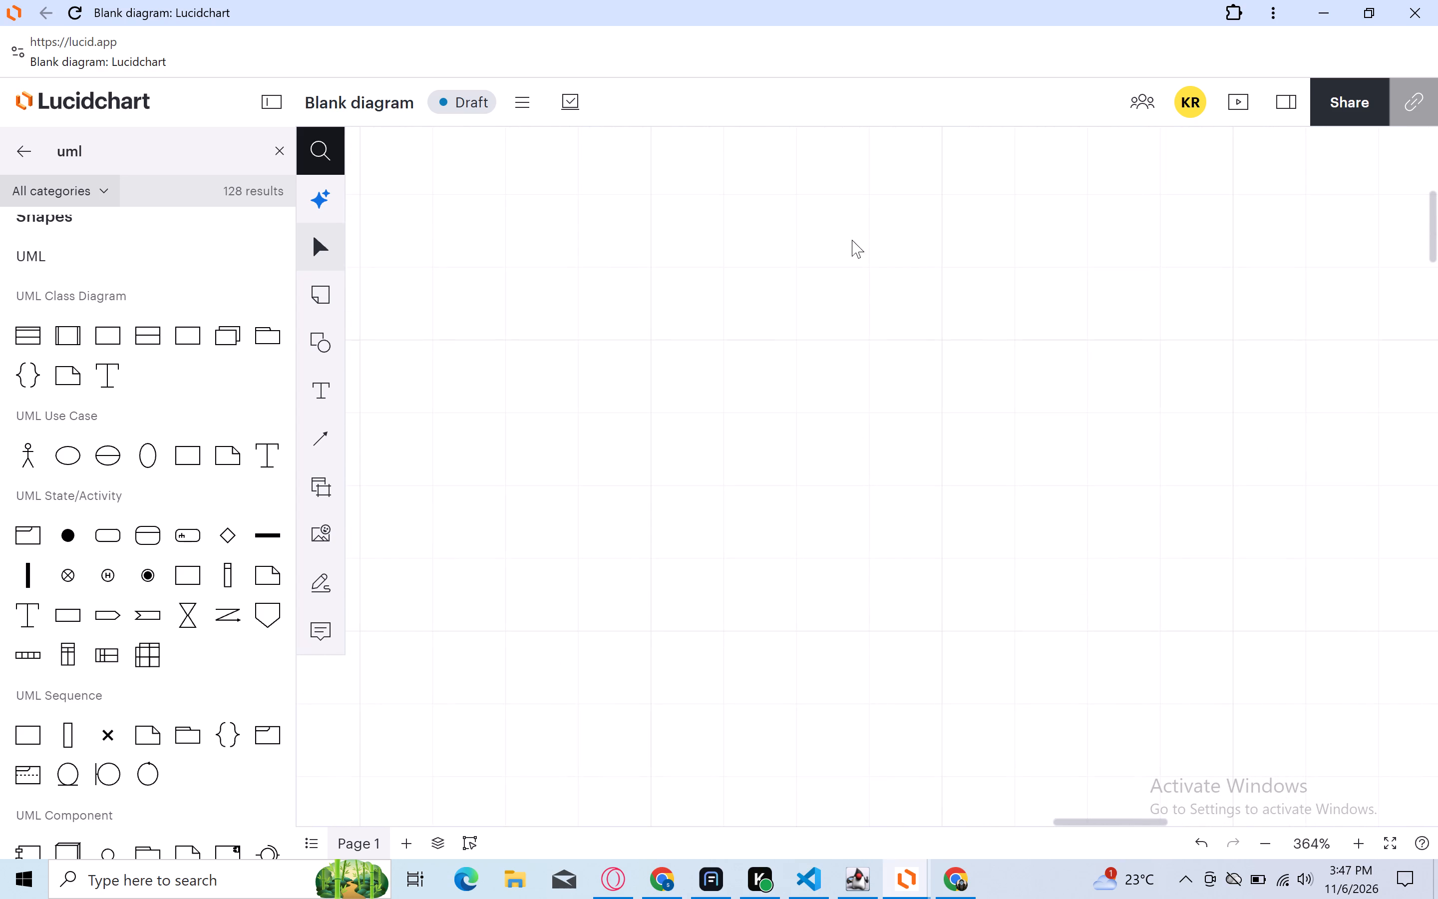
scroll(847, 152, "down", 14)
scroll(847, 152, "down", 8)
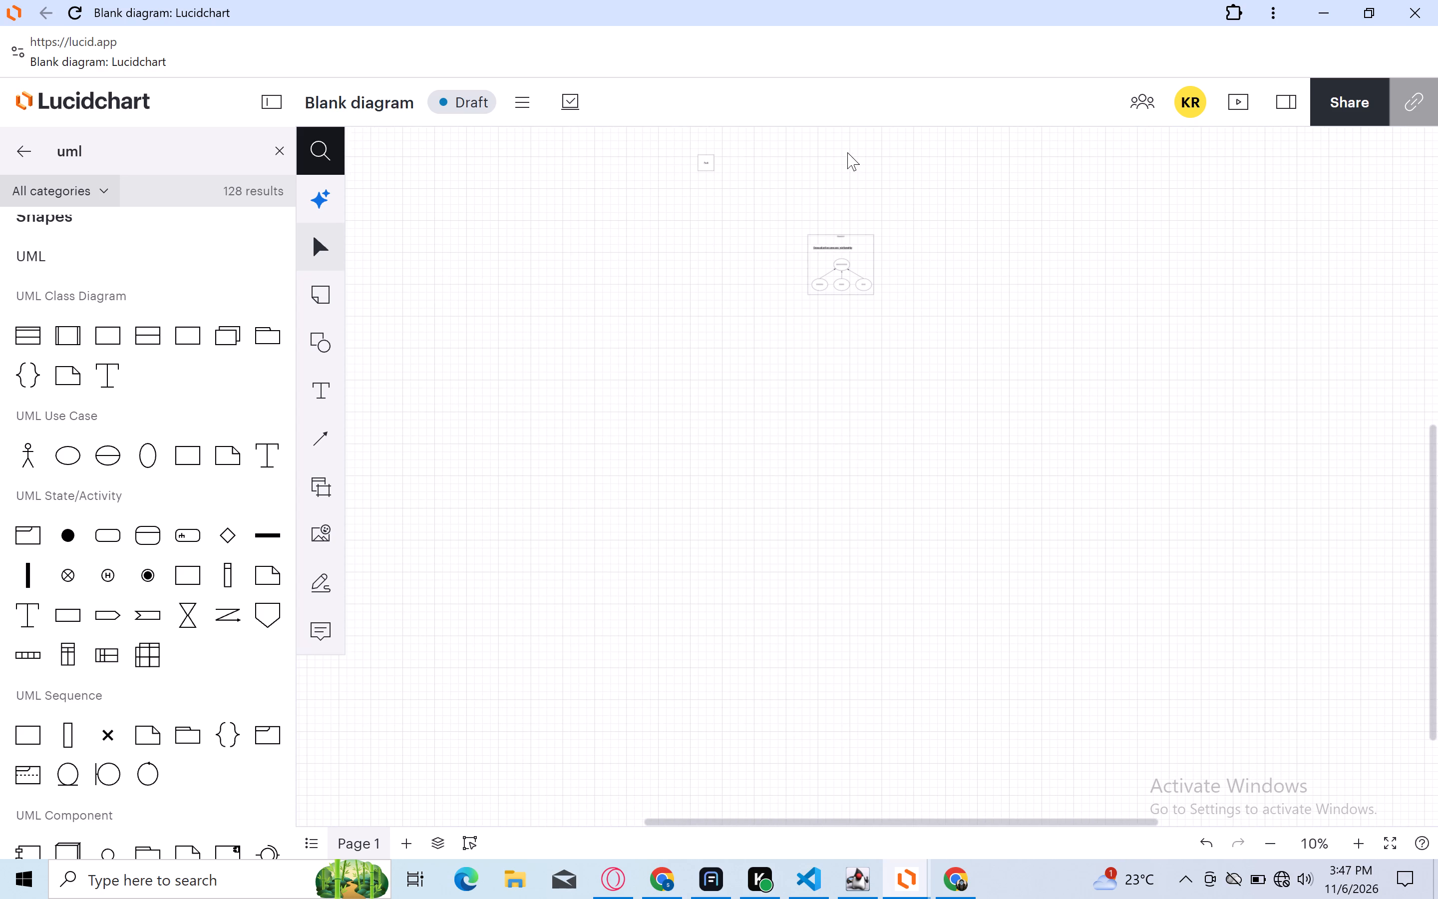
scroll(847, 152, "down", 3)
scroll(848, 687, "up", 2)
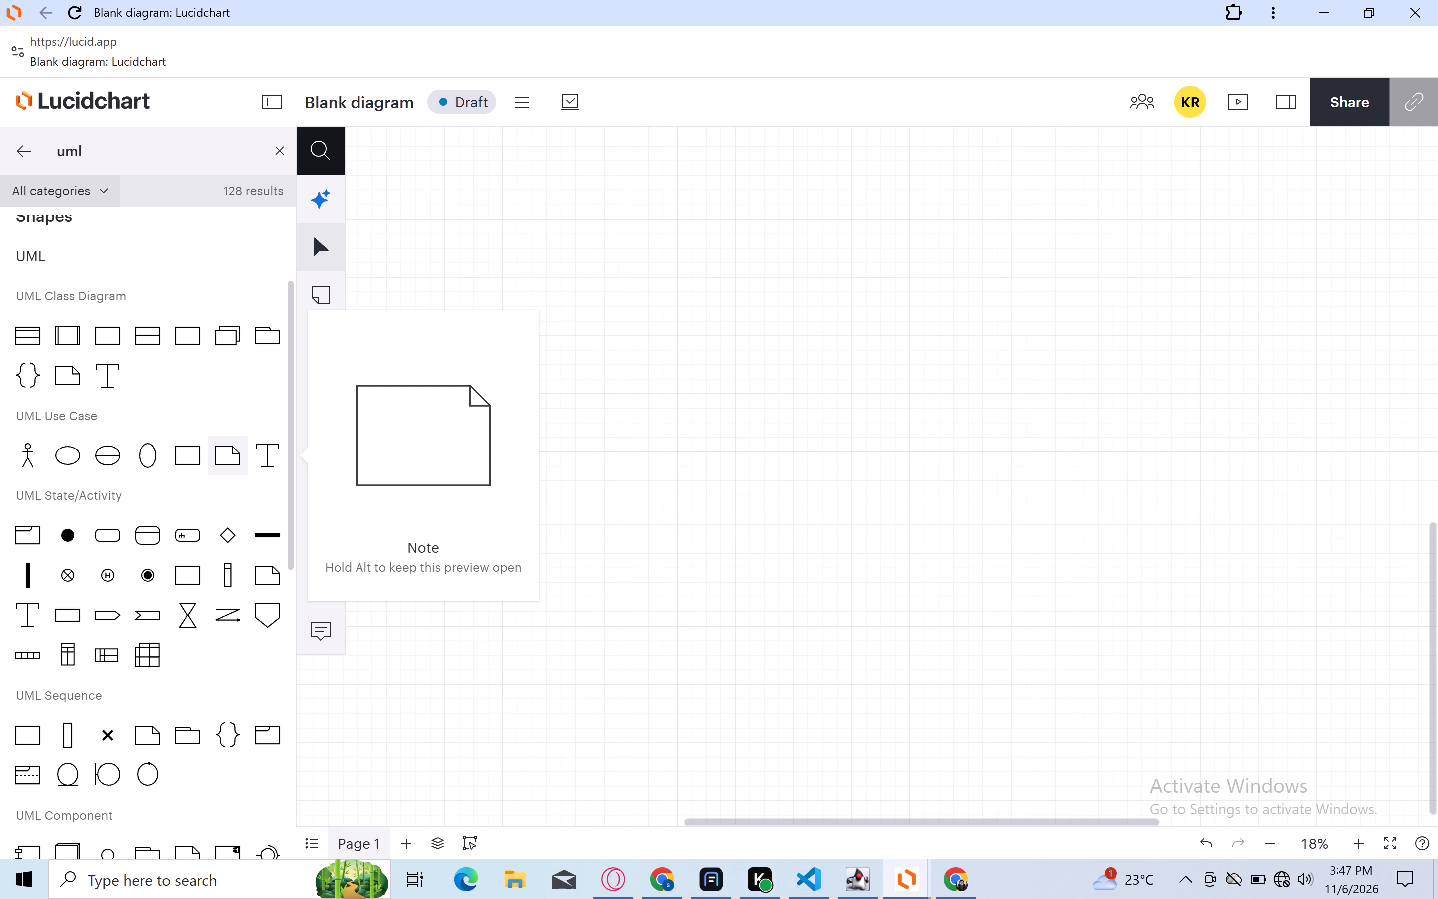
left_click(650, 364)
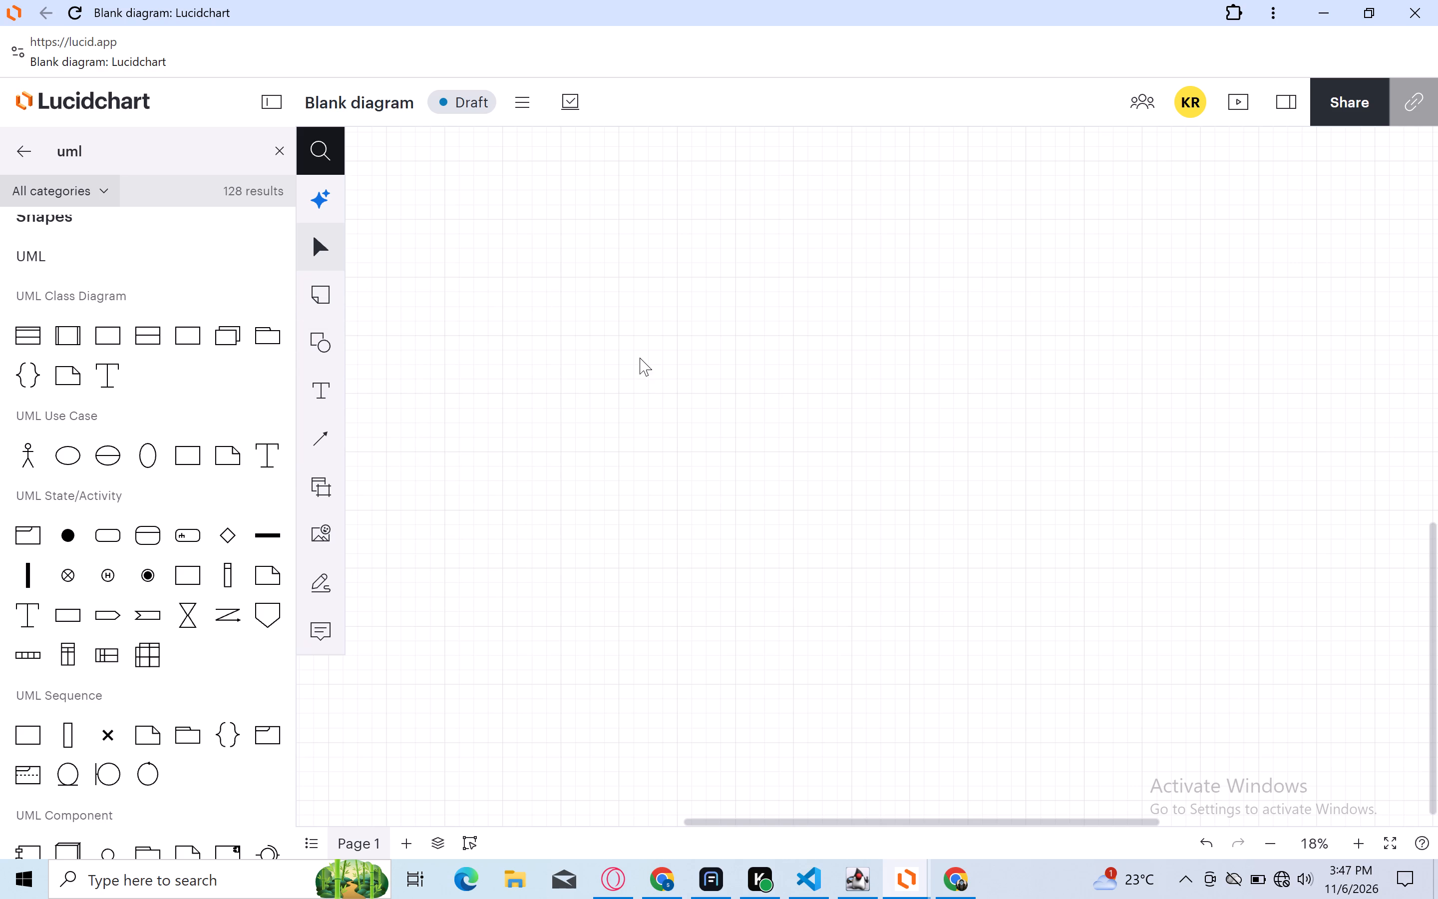
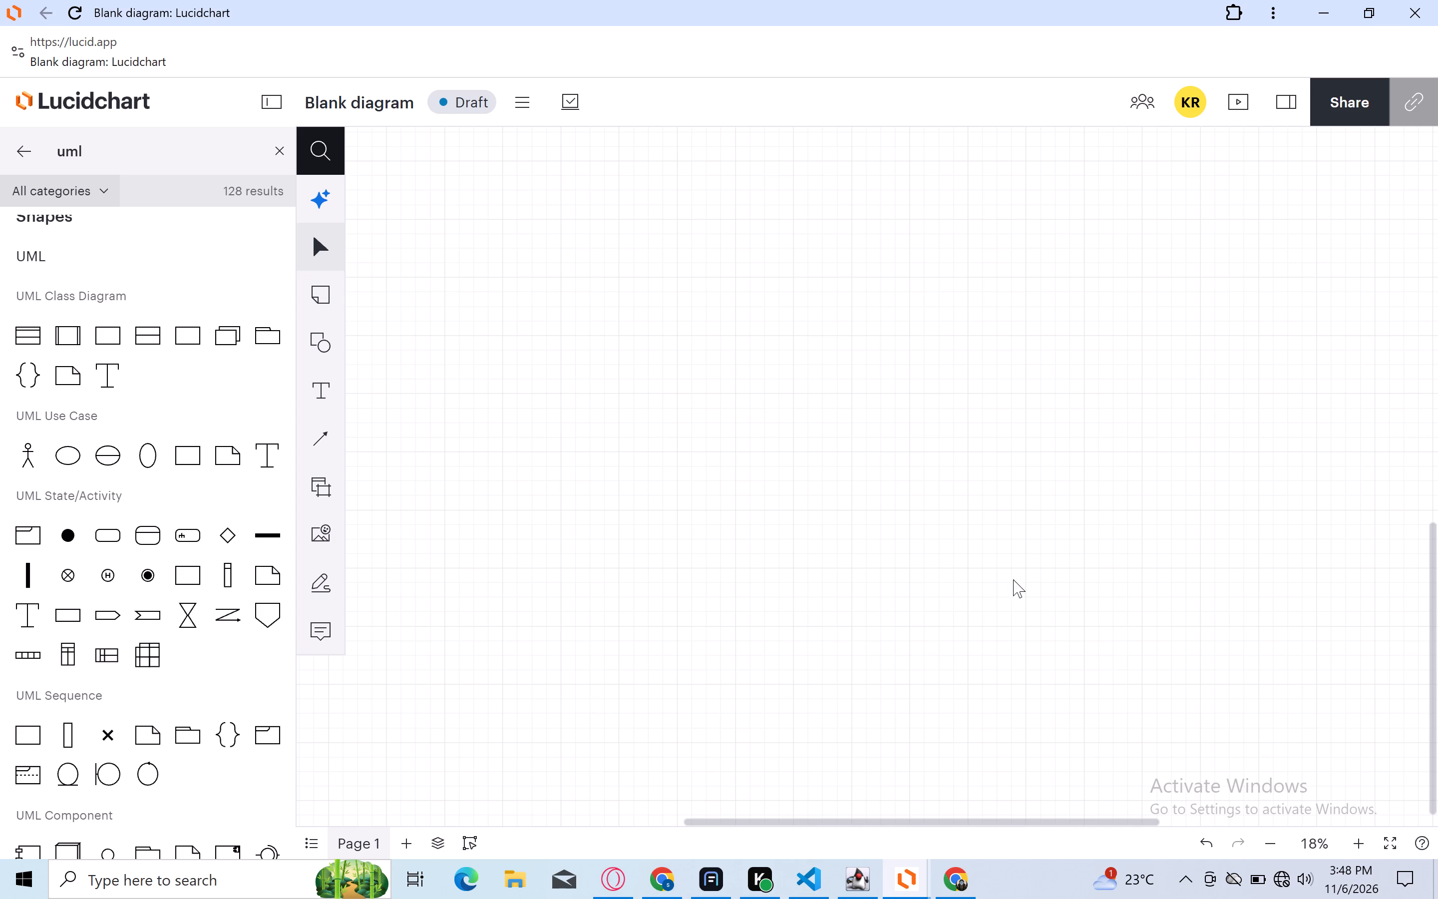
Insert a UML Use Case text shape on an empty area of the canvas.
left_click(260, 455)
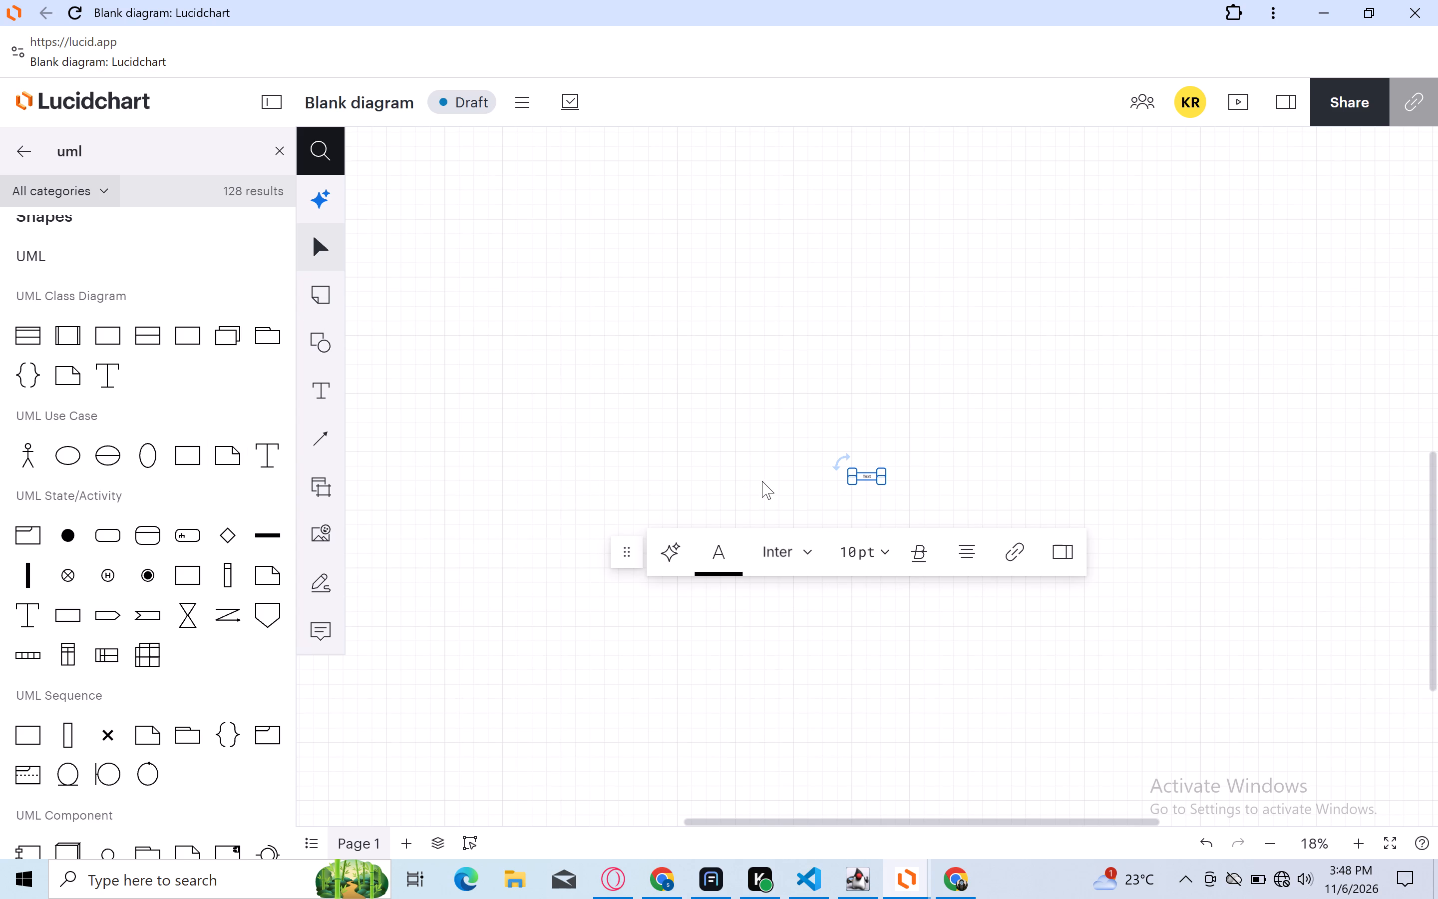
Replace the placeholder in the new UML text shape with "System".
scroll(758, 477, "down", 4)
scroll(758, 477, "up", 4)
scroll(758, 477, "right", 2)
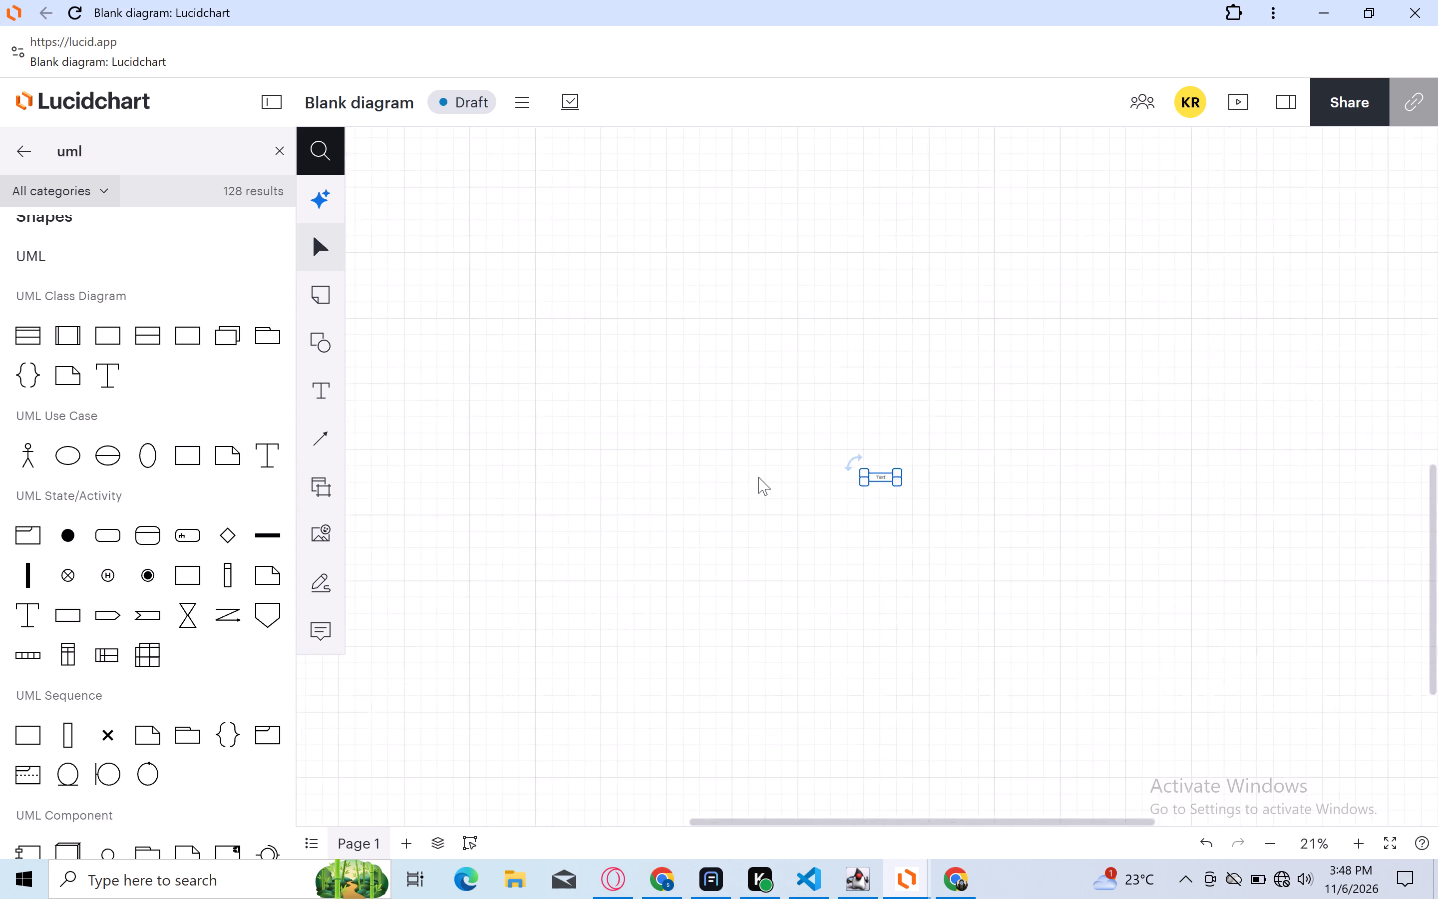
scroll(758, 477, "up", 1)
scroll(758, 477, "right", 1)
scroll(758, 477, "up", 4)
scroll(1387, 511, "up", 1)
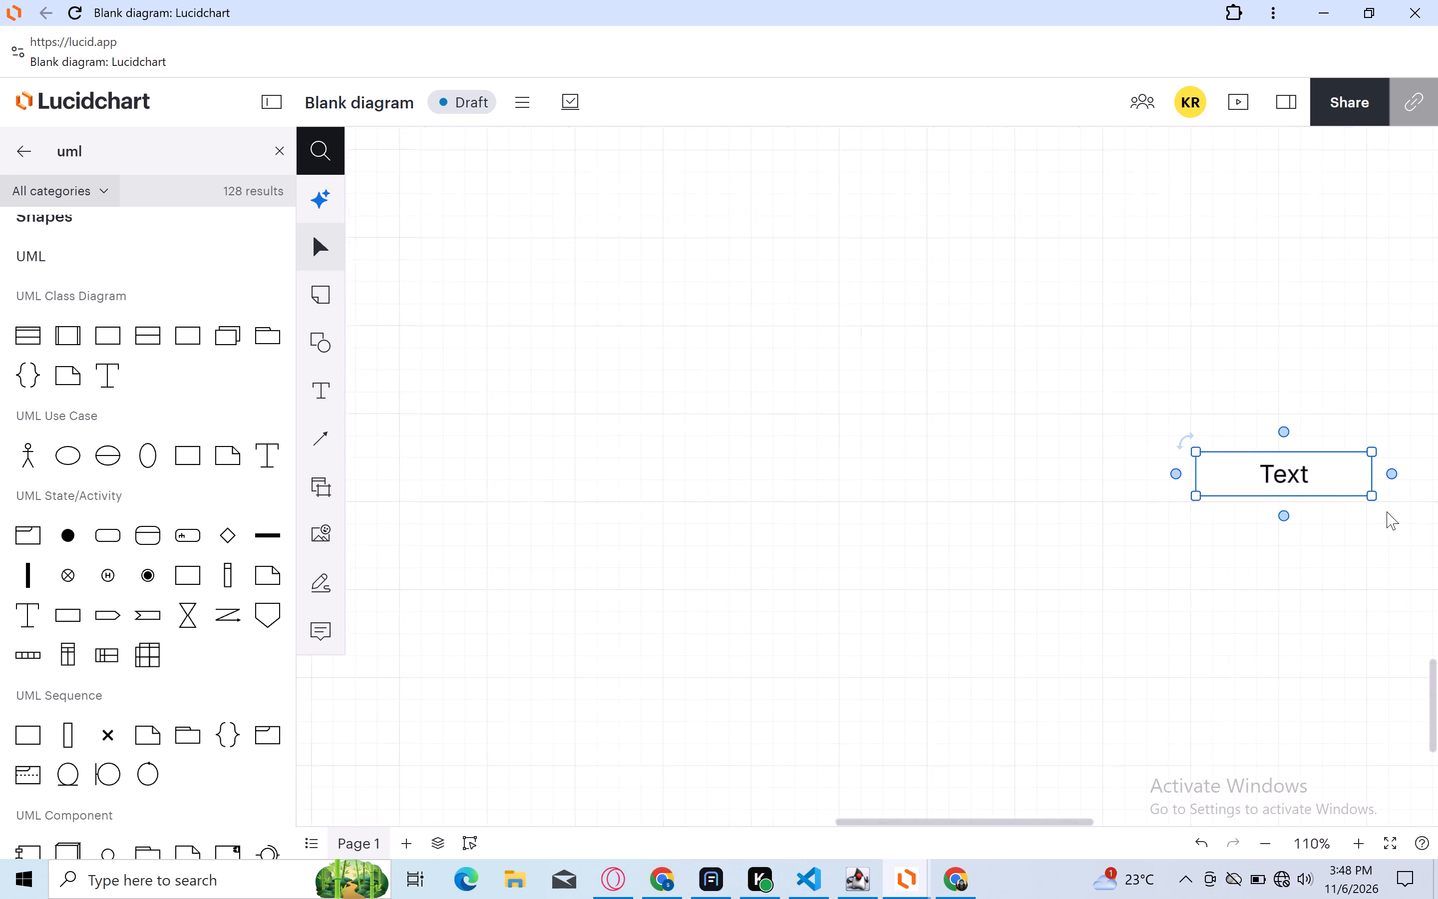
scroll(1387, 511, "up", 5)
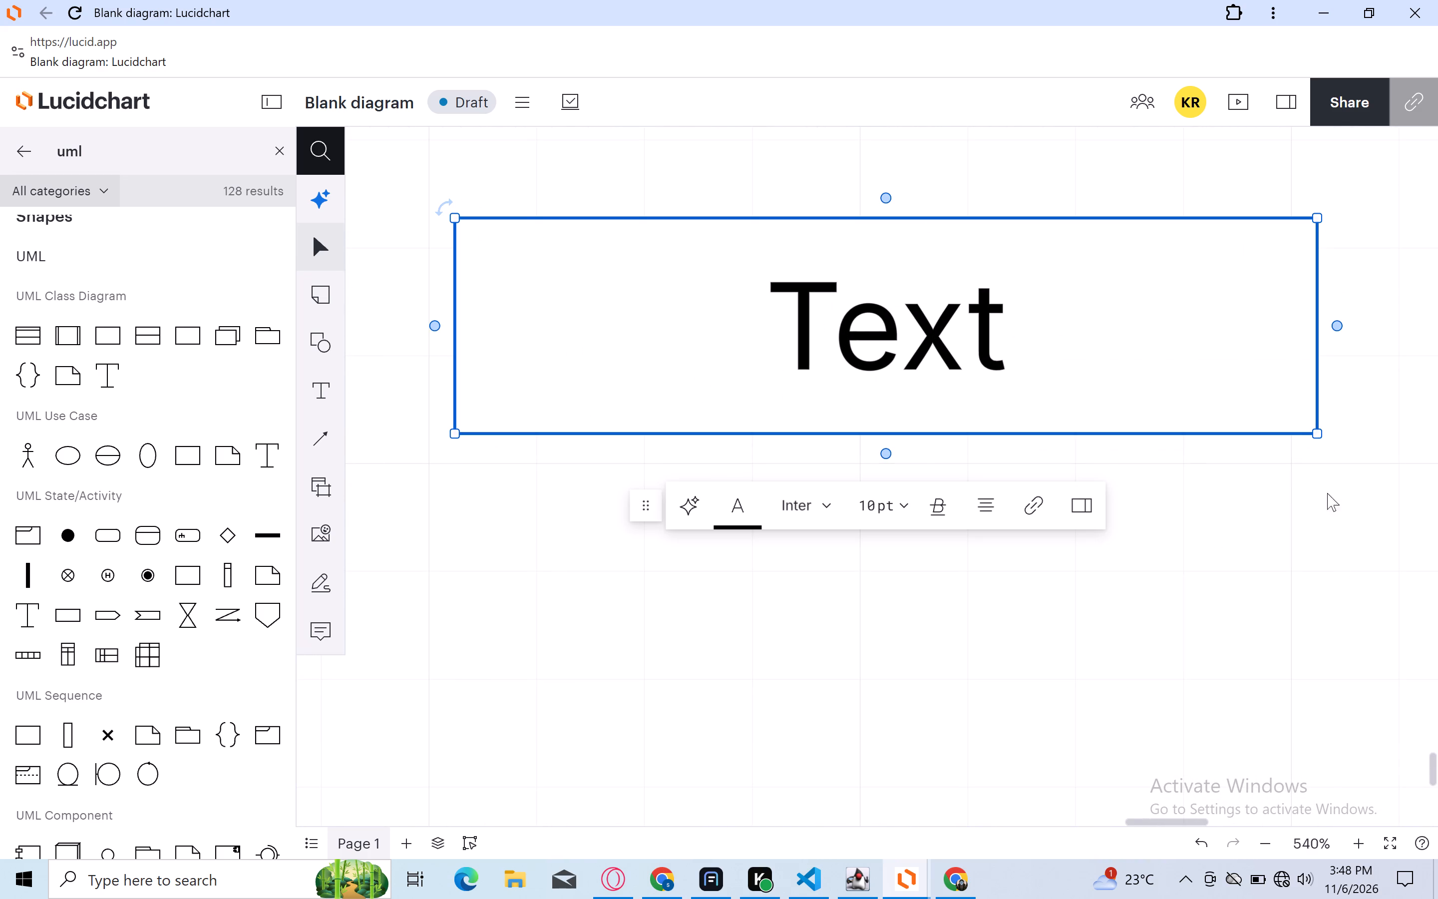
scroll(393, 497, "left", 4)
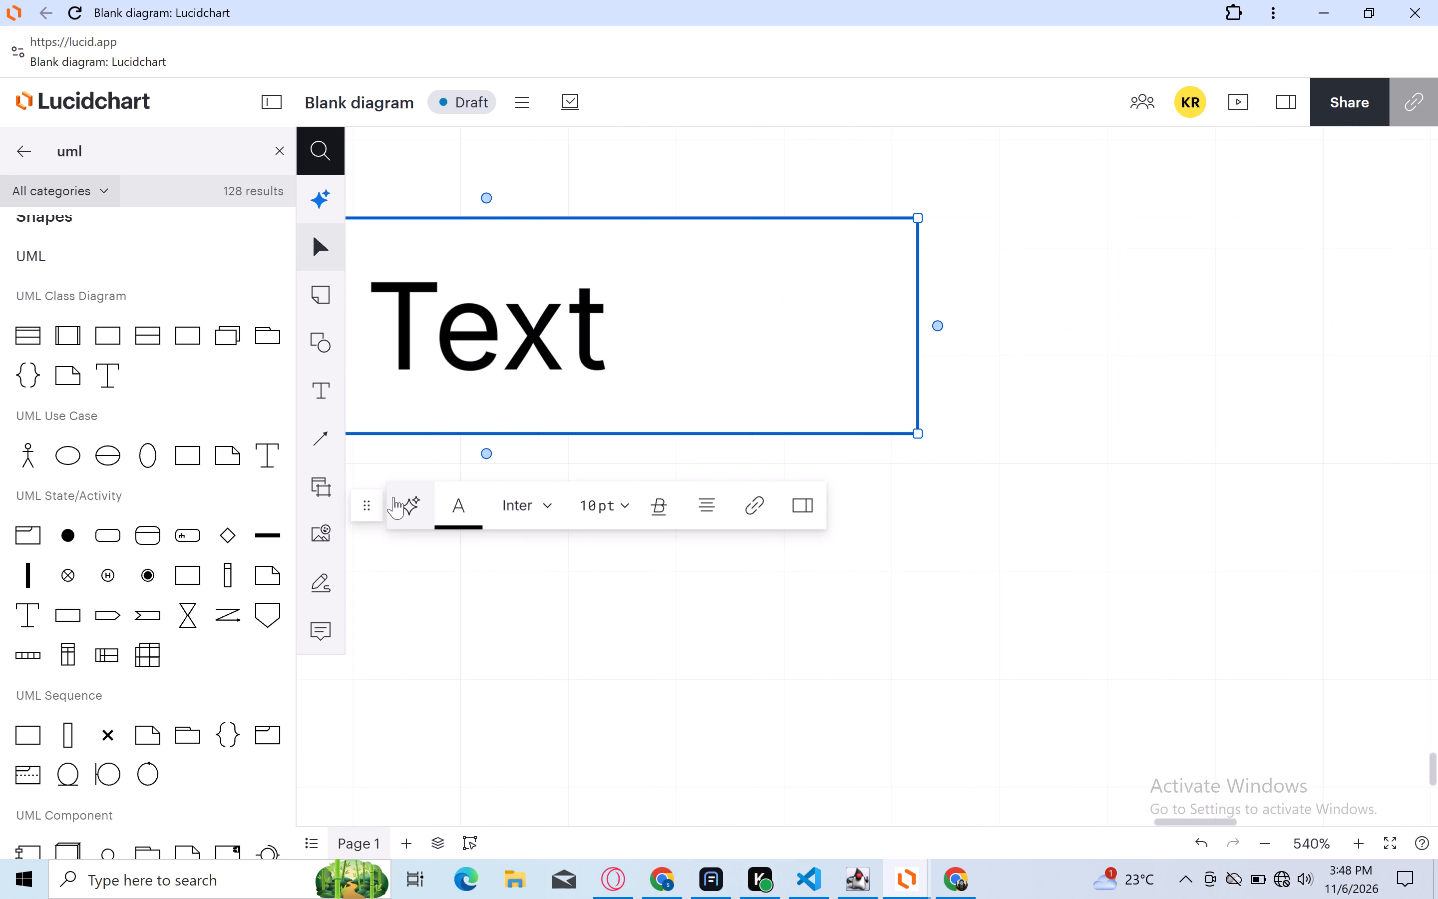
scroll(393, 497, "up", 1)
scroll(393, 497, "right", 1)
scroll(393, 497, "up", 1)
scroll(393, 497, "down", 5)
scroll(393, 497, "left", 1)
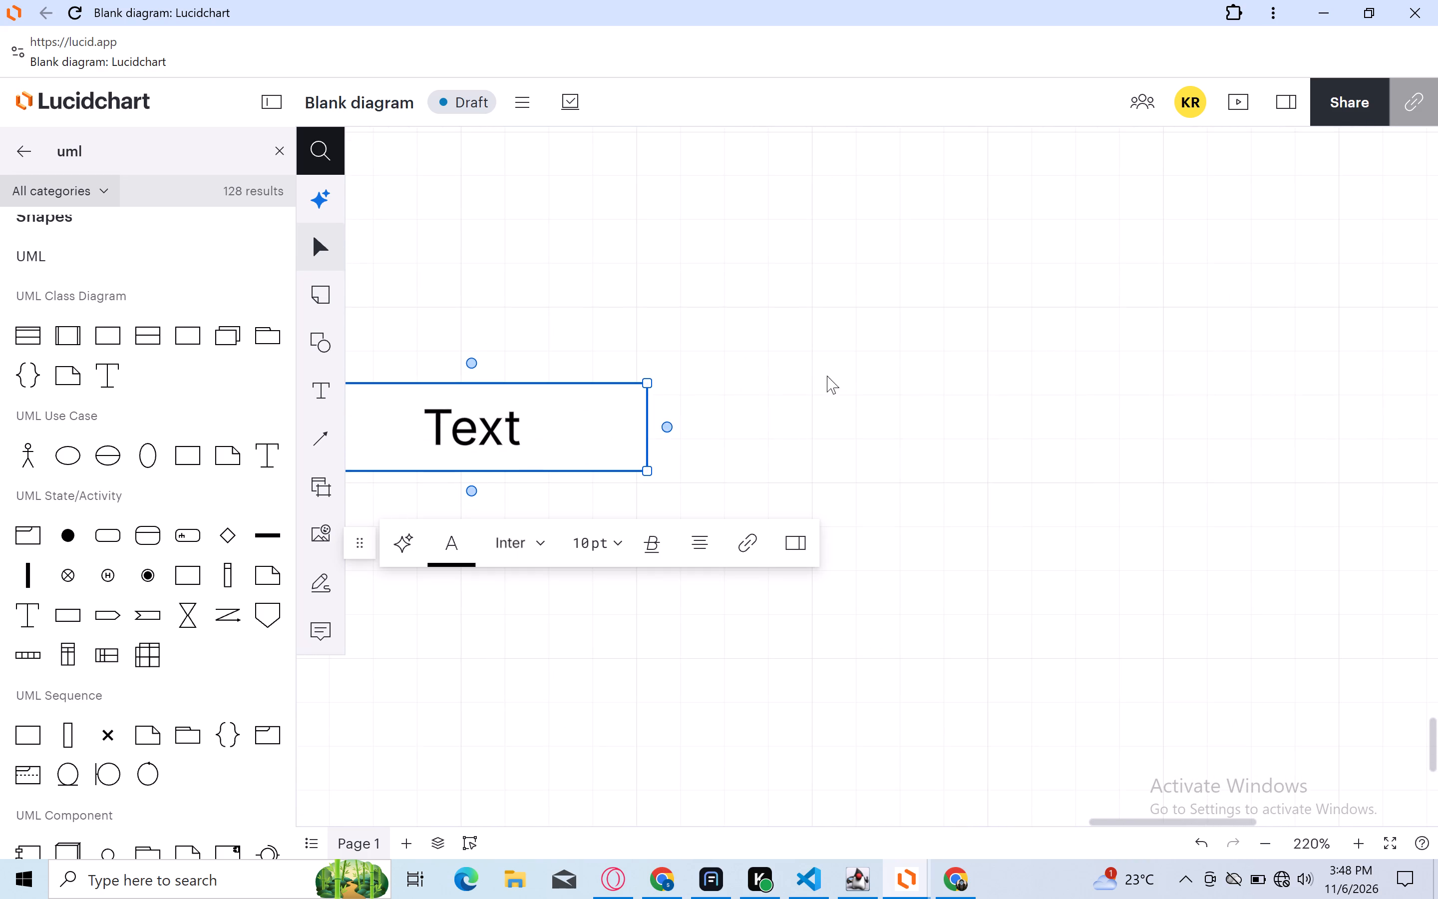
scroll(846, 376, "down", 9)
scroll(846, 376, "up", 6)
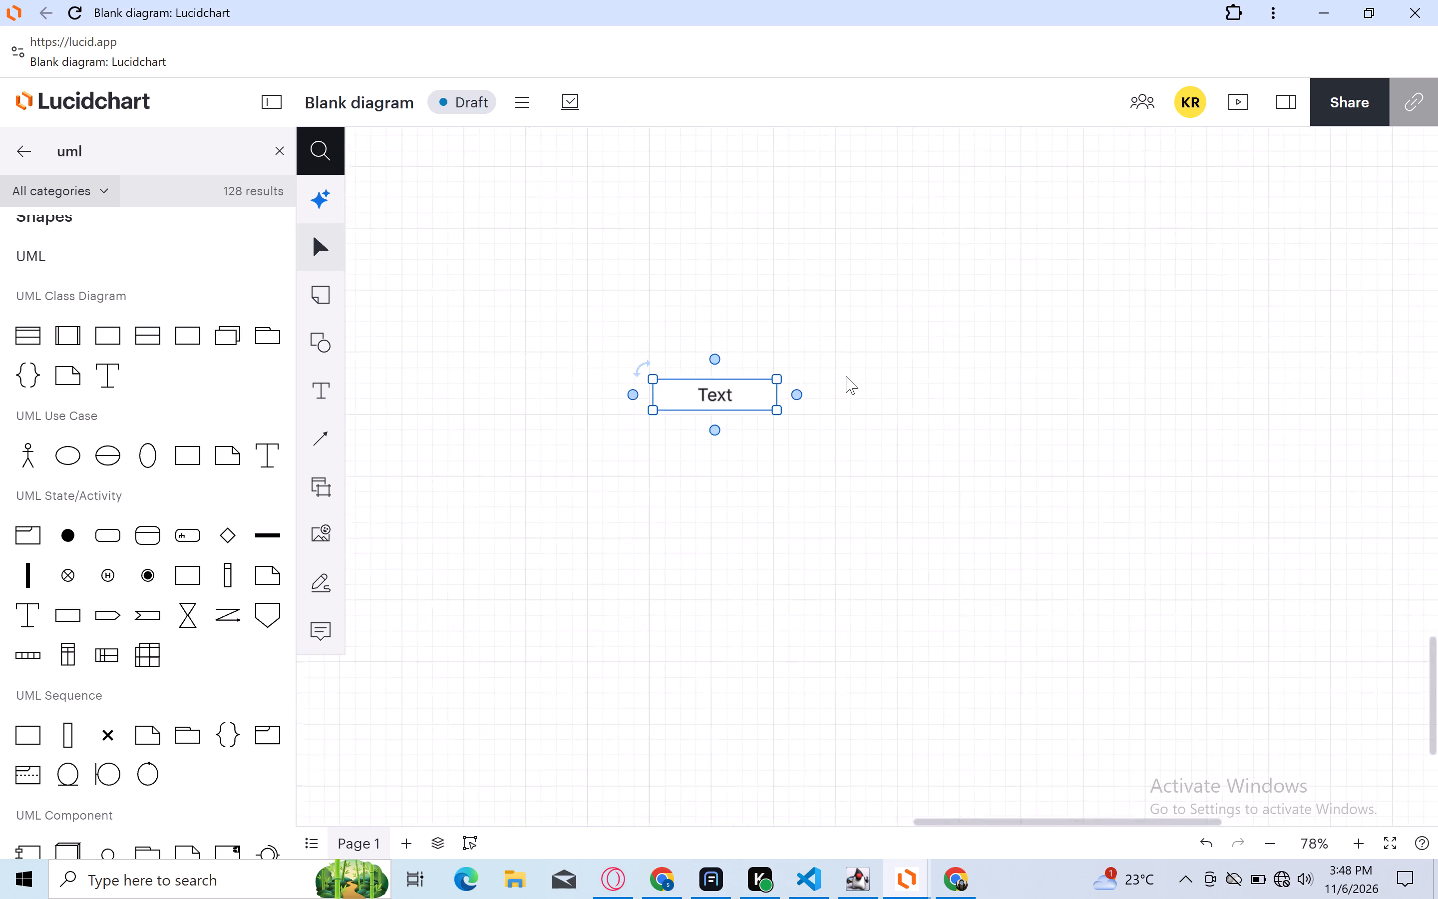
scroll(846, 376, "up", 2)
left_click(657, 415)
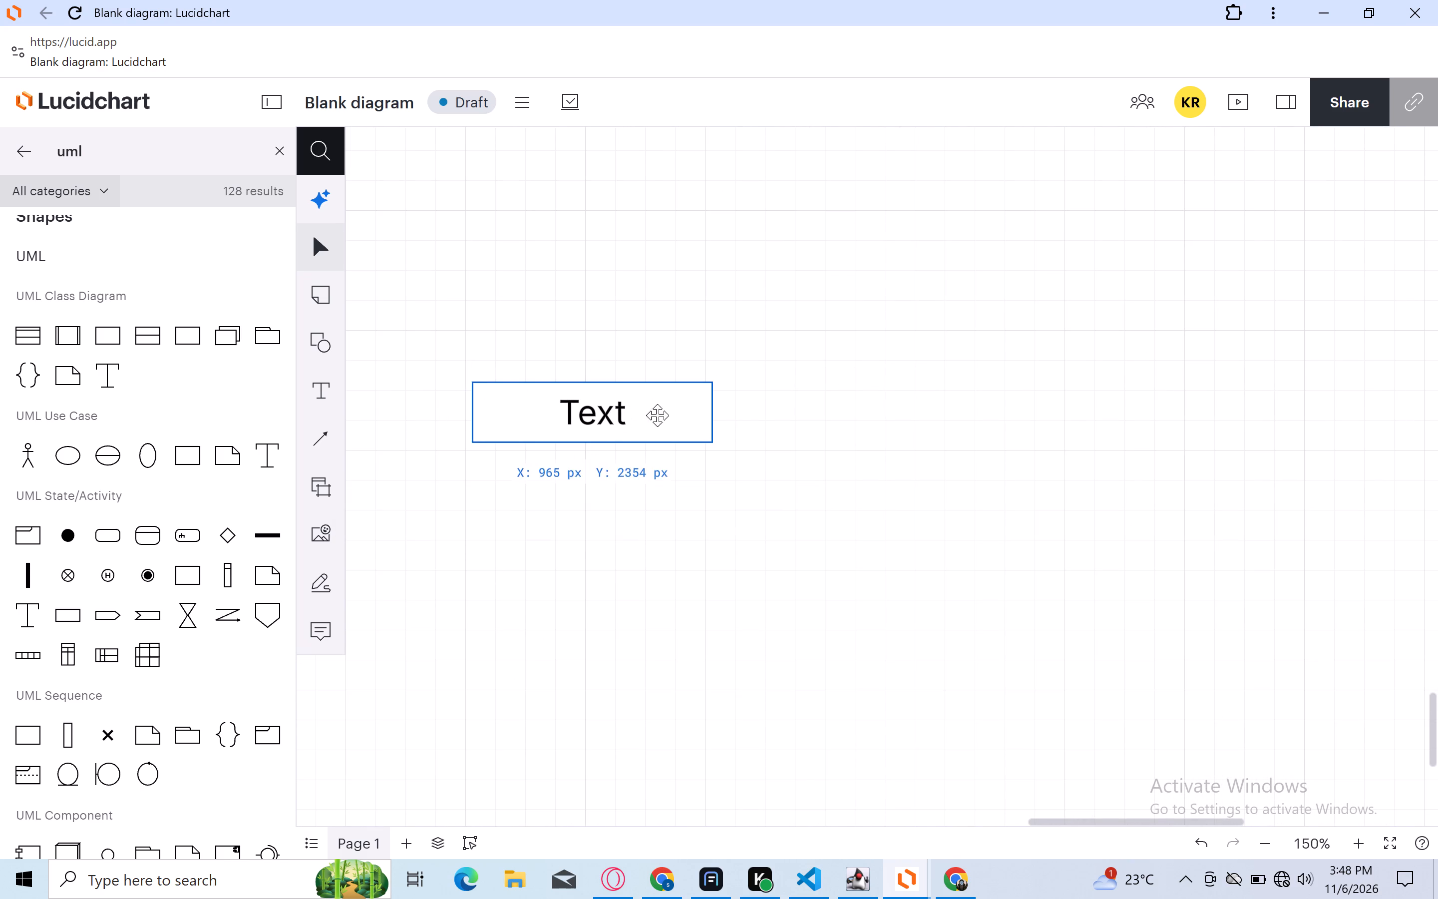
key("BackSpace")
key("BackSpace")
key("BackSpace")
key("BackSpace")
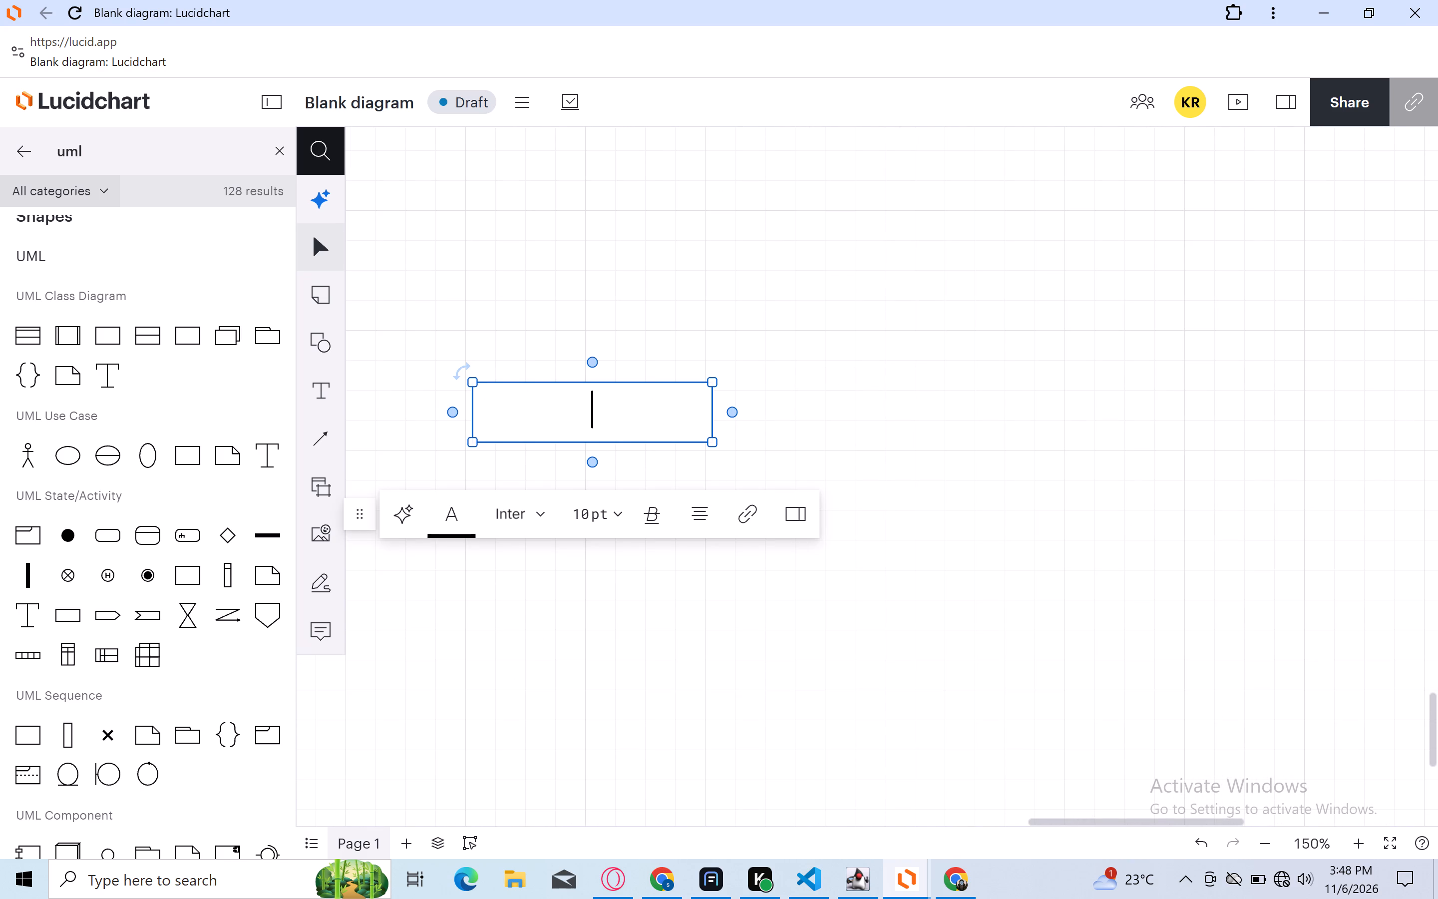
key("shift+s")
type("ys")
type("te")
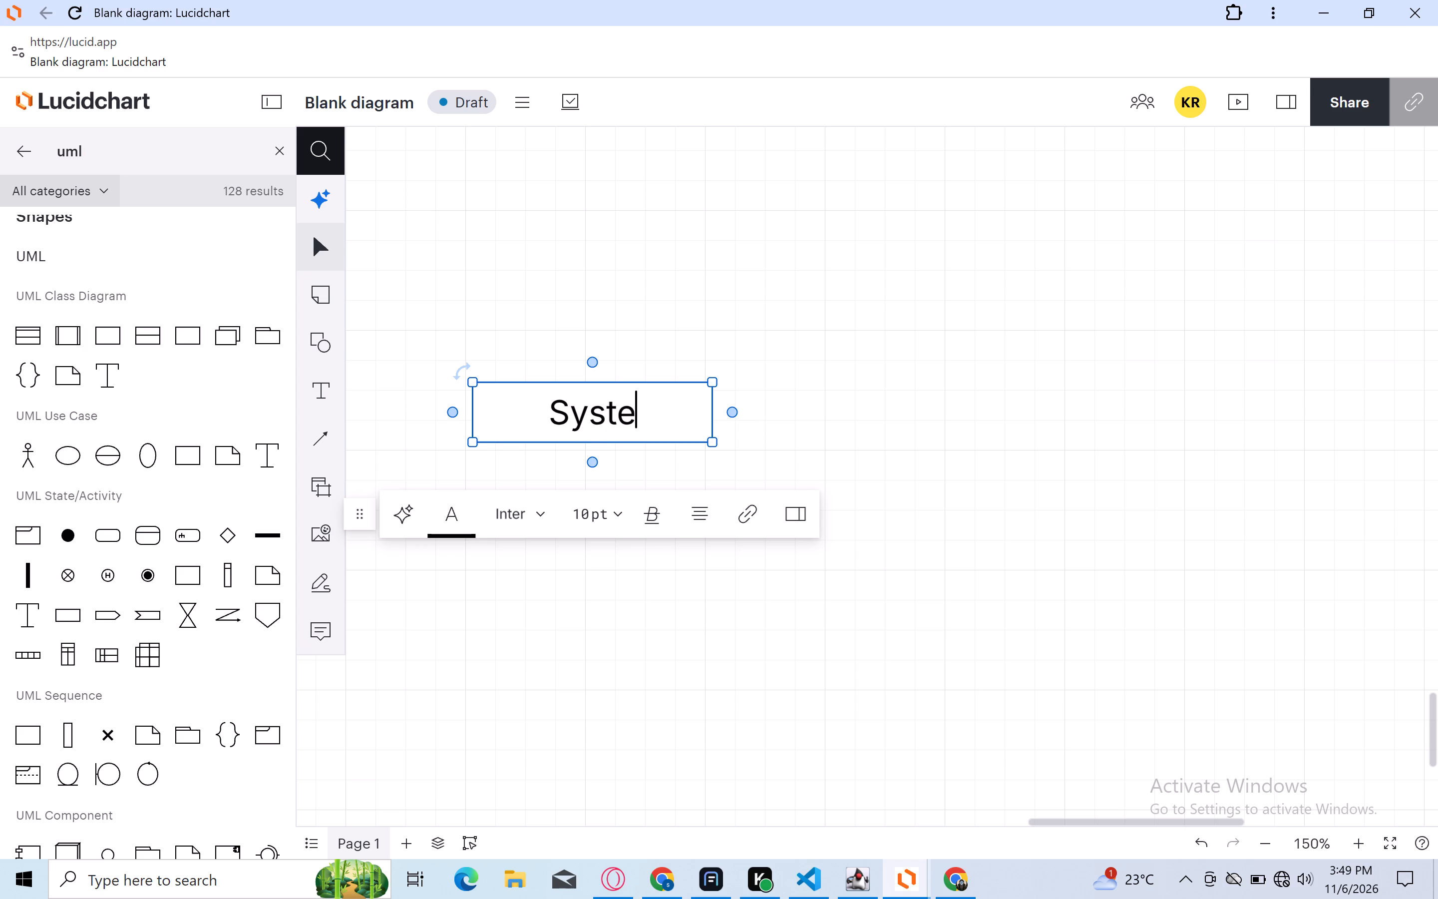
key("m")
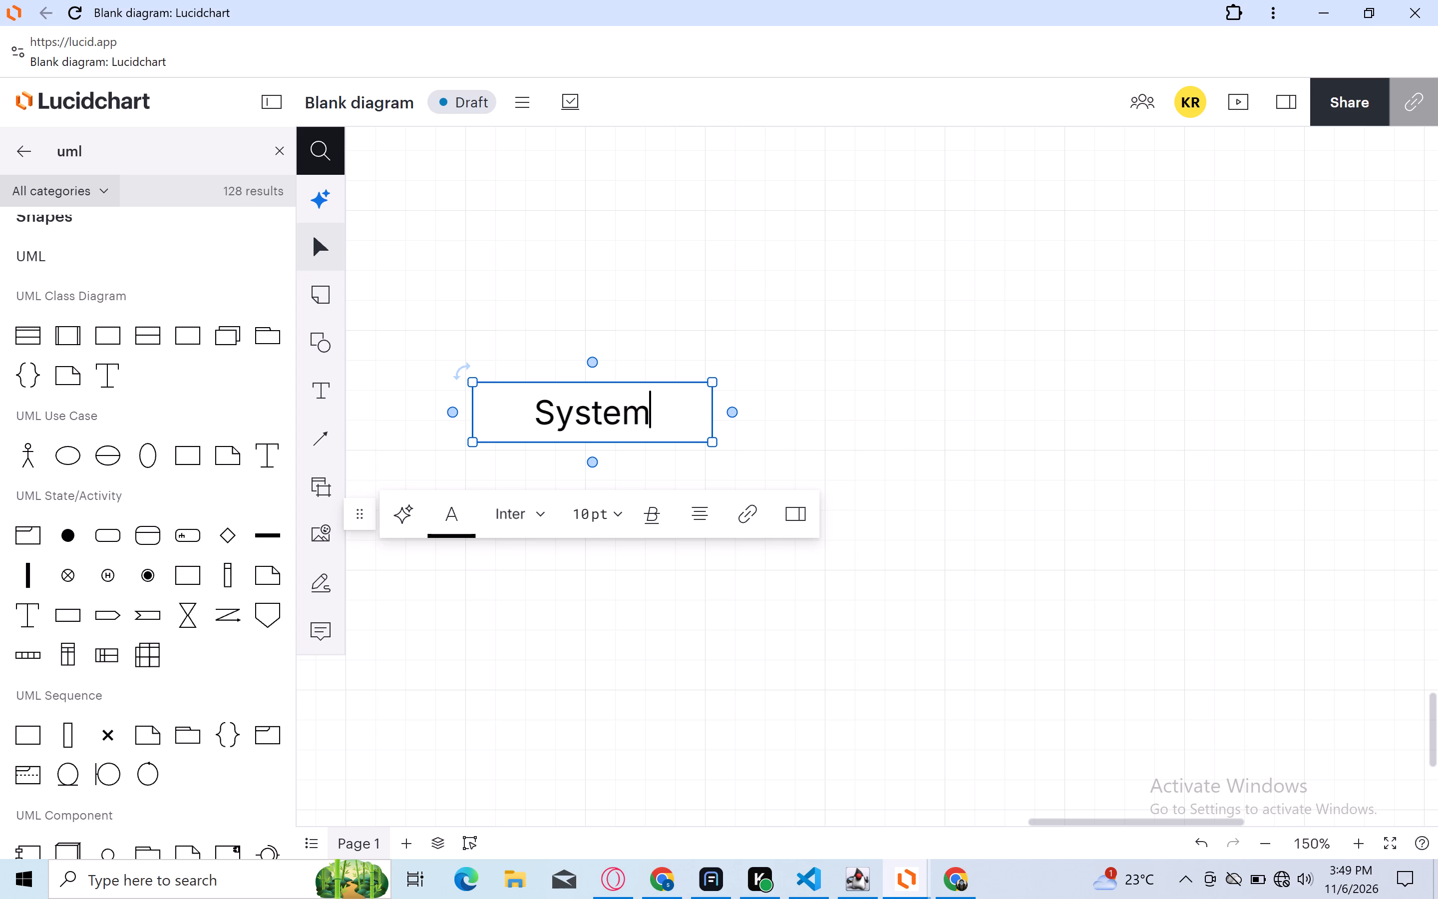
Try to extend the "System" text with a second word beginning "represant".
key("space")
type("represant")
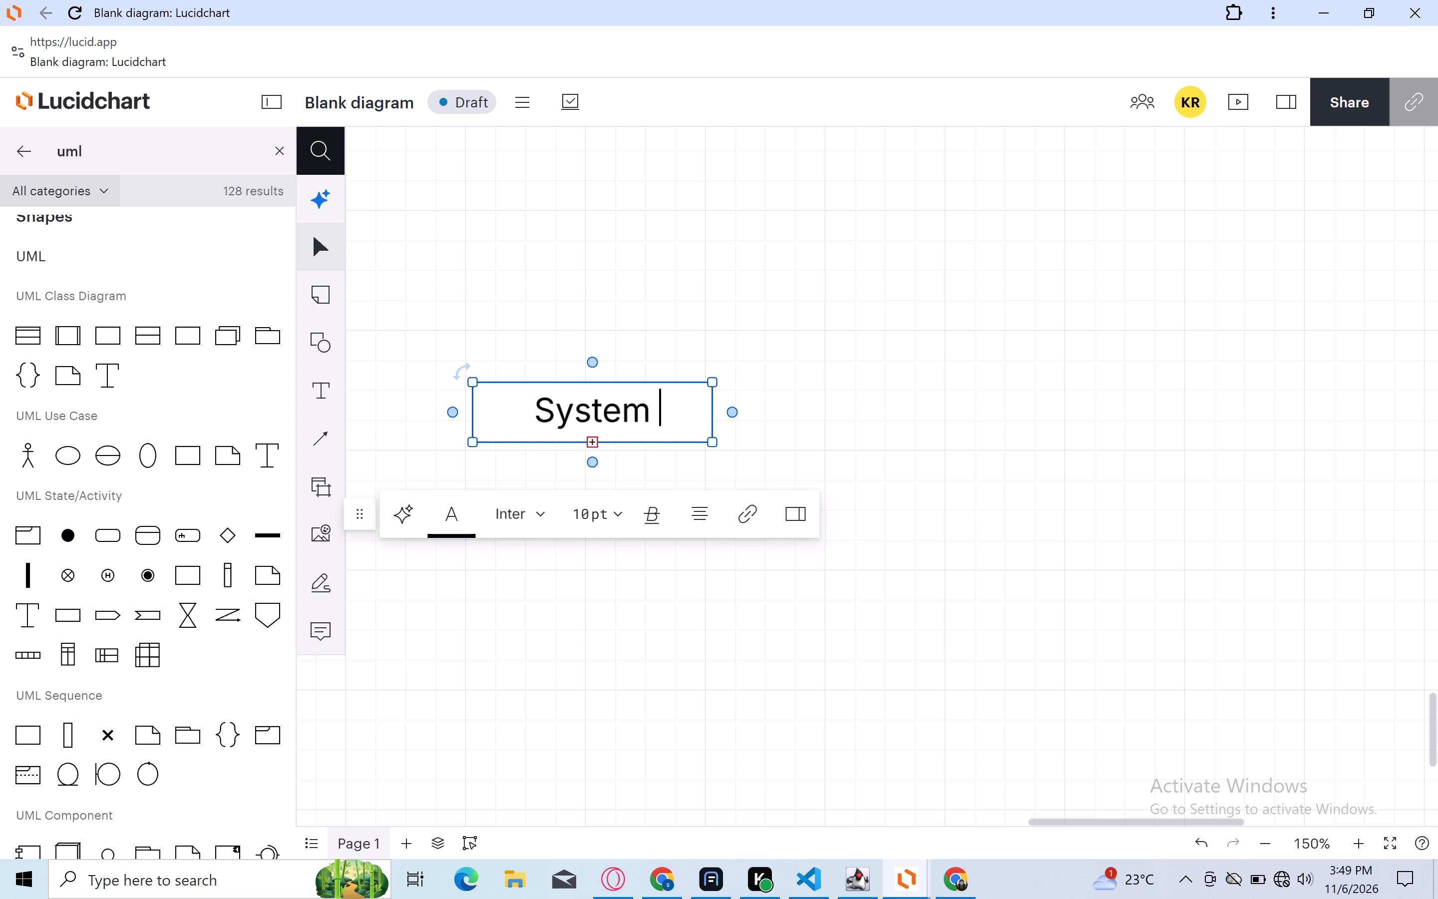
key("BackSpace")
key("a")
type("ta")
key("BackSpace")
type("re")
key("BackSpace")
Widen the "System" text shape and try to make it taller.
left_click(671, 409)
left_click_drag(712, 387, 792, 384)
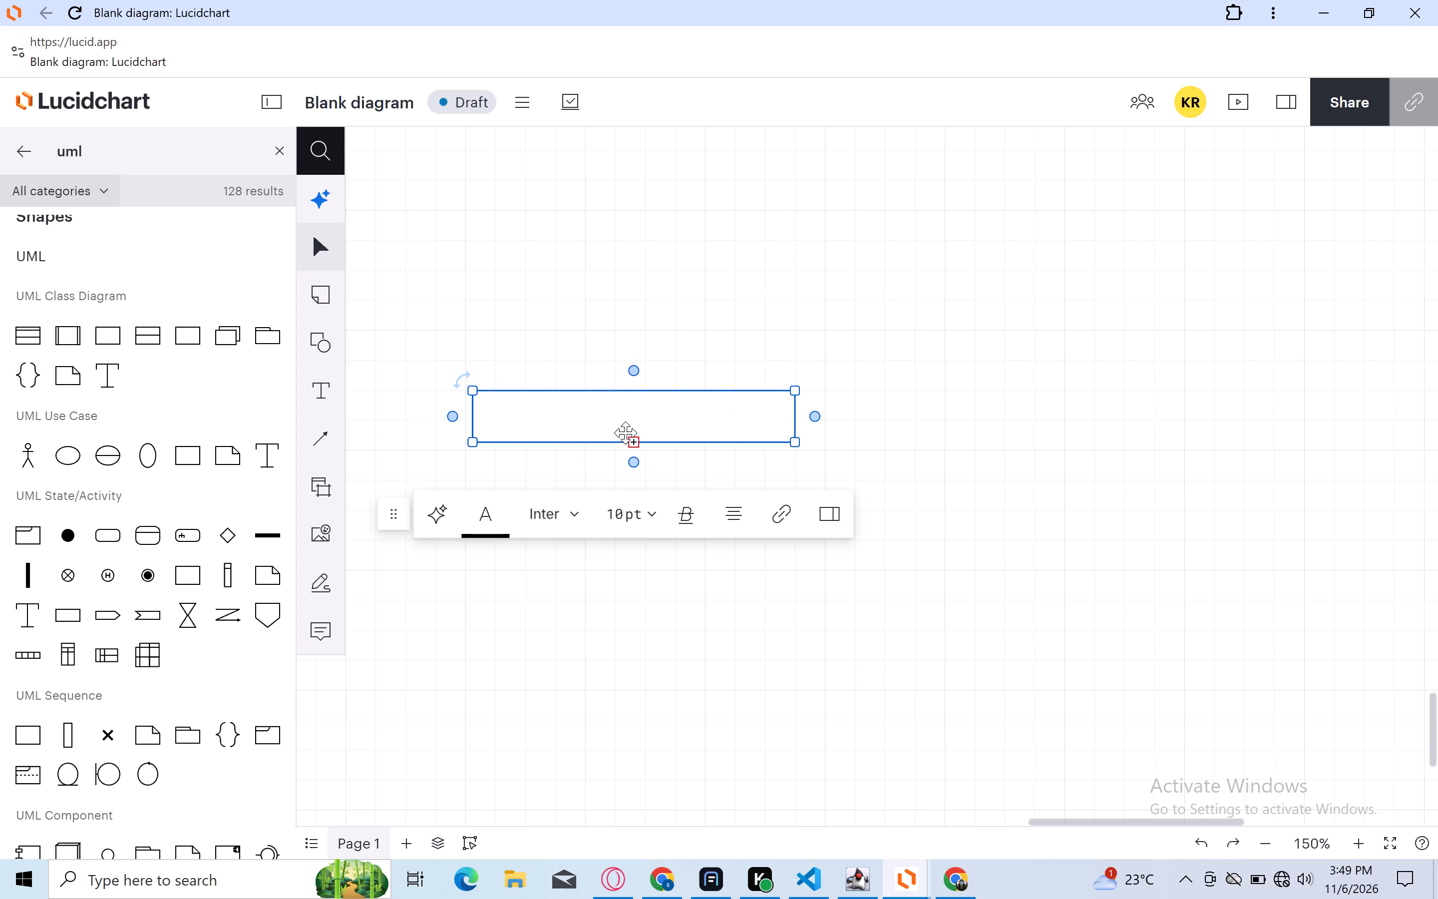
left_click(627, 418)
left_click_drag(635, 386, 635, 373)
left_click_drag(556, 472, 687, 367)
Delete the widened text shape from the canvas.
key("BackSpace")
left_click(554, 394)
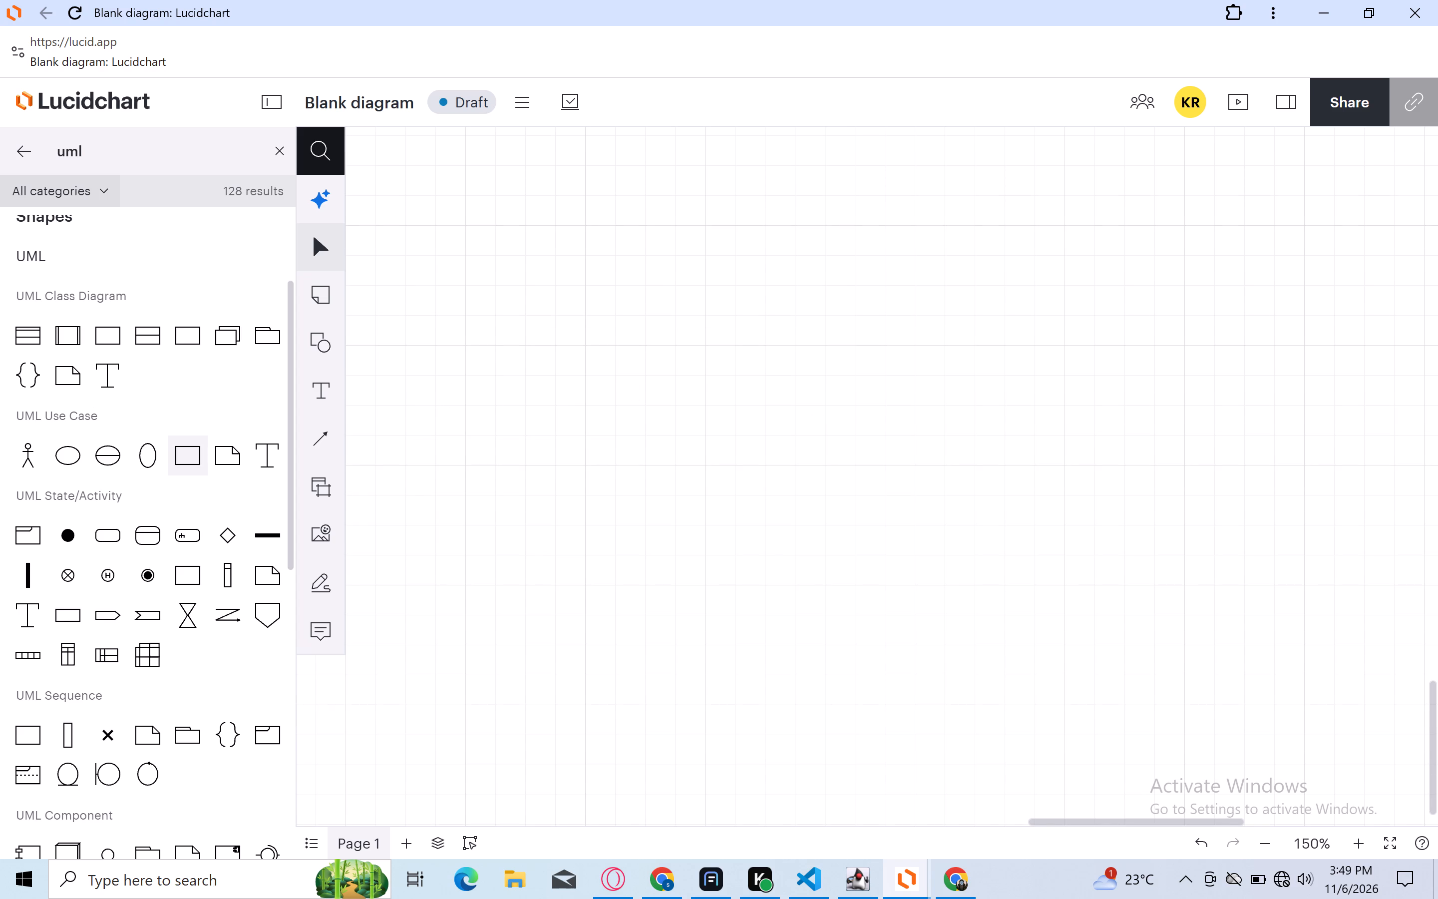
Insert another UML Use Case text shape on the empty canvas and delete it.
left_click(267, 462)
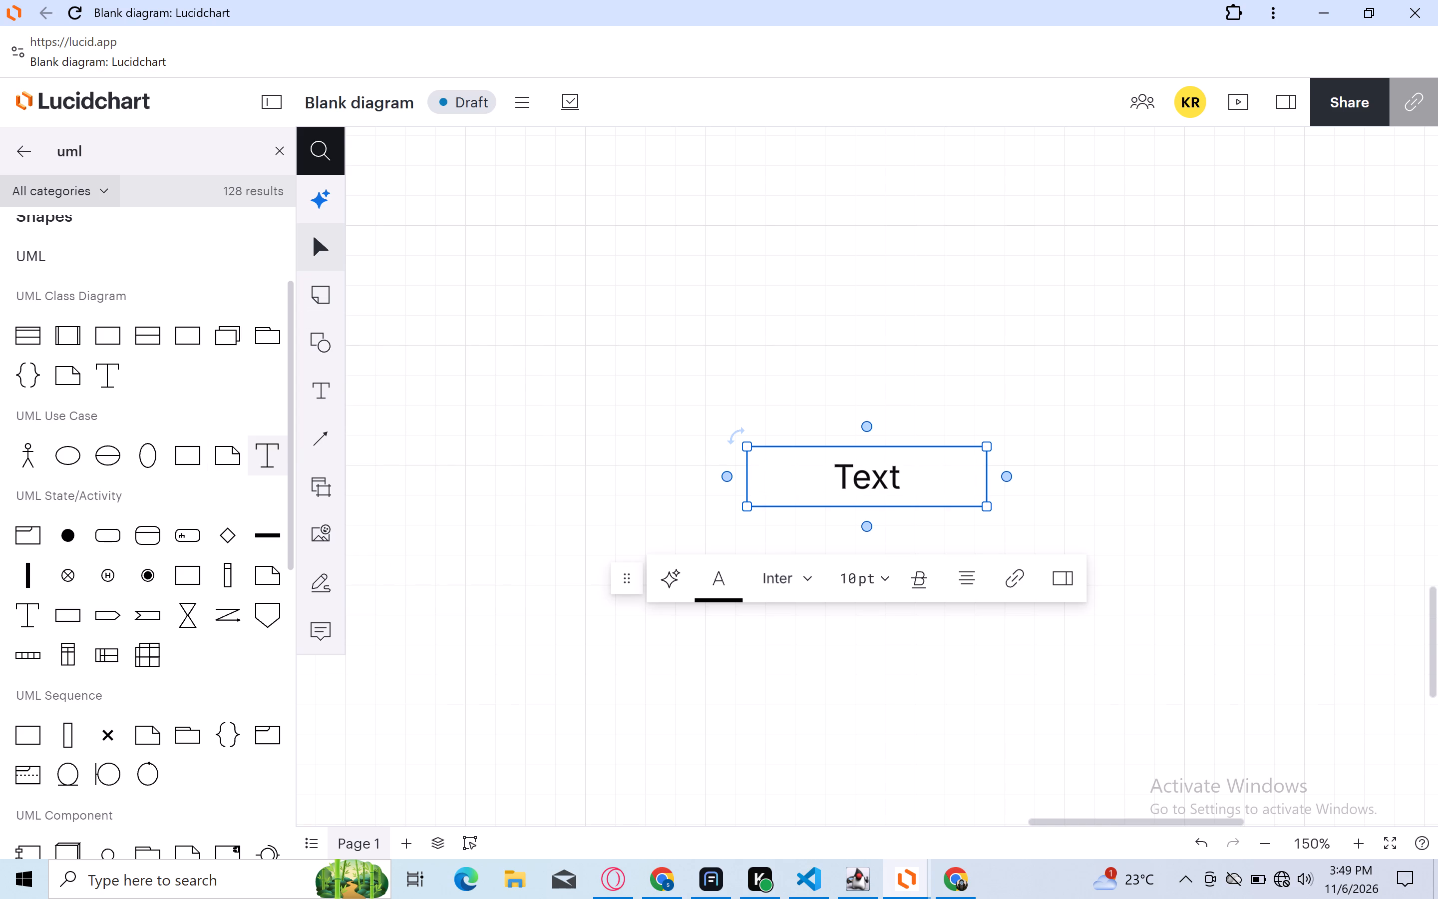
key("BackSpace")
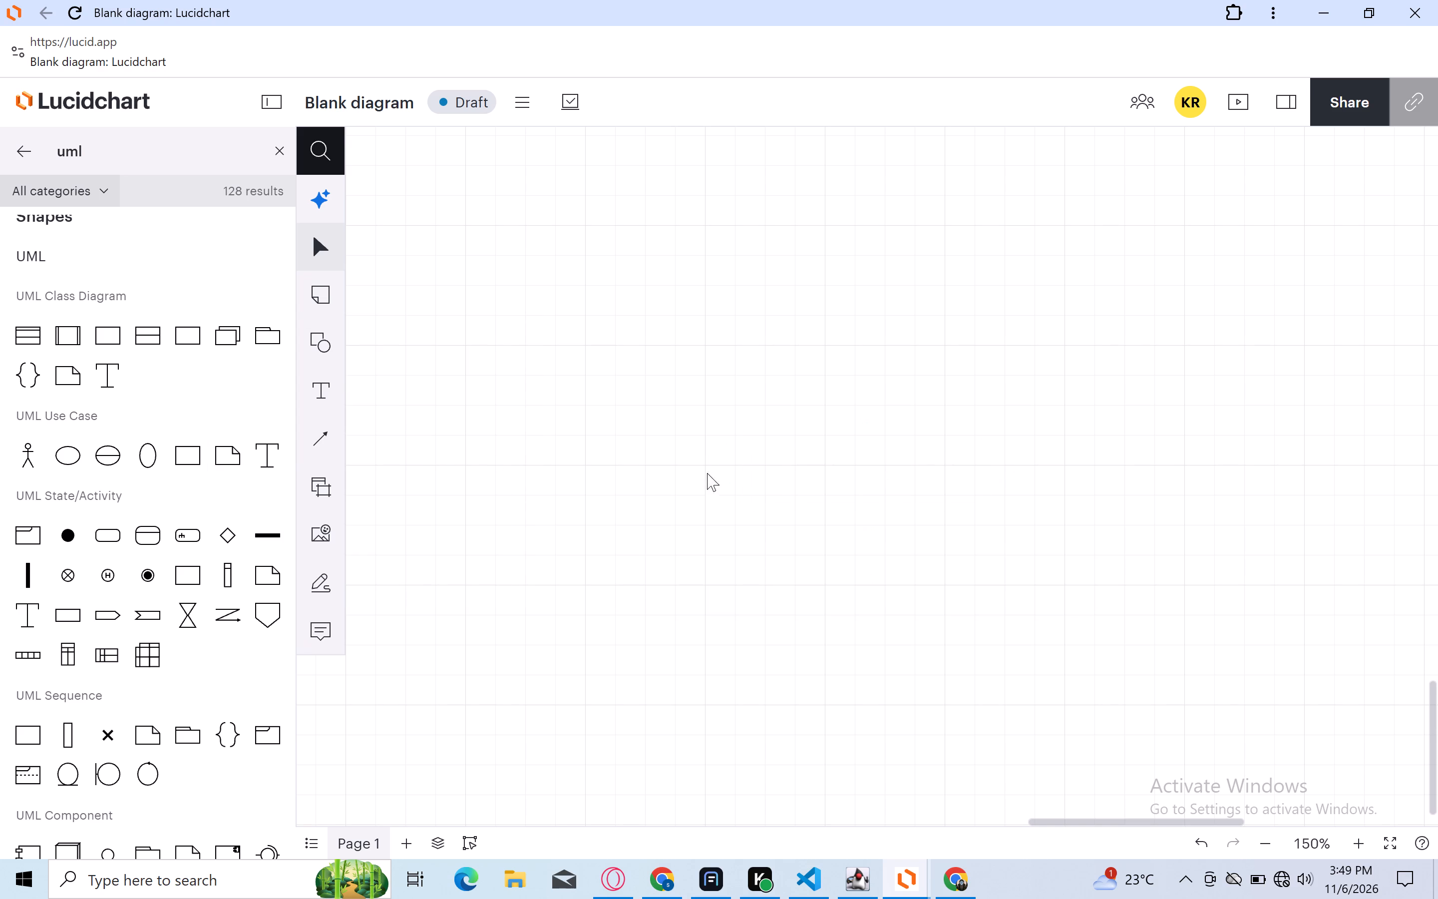
Place a standalone text block reading "System represantation" on the empty canvas area using the Text tool.
left_click(331, 406)
left_click(712, 475)
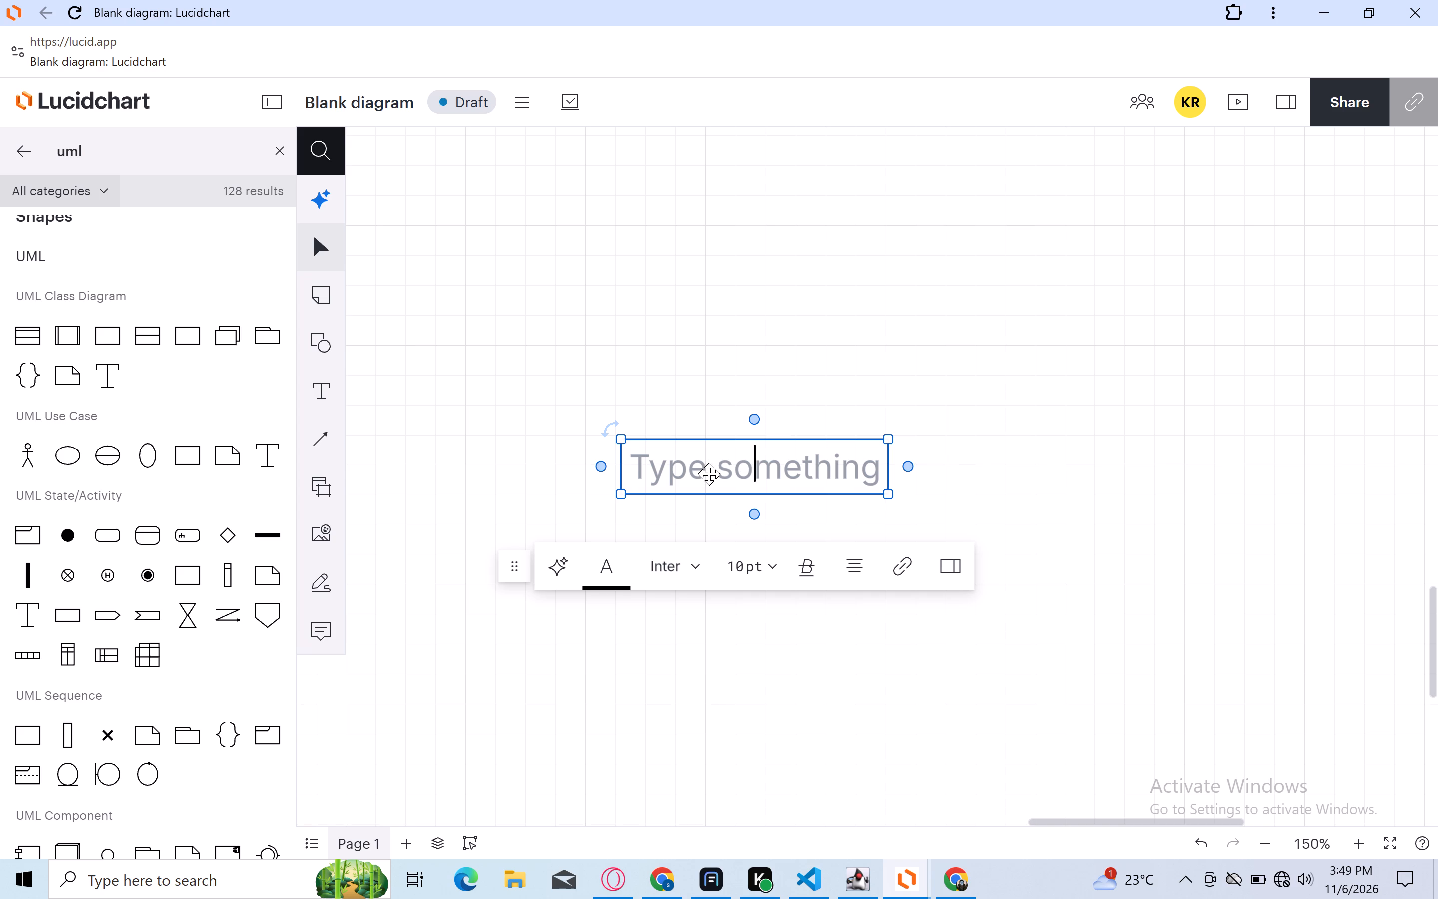
type("Sy")
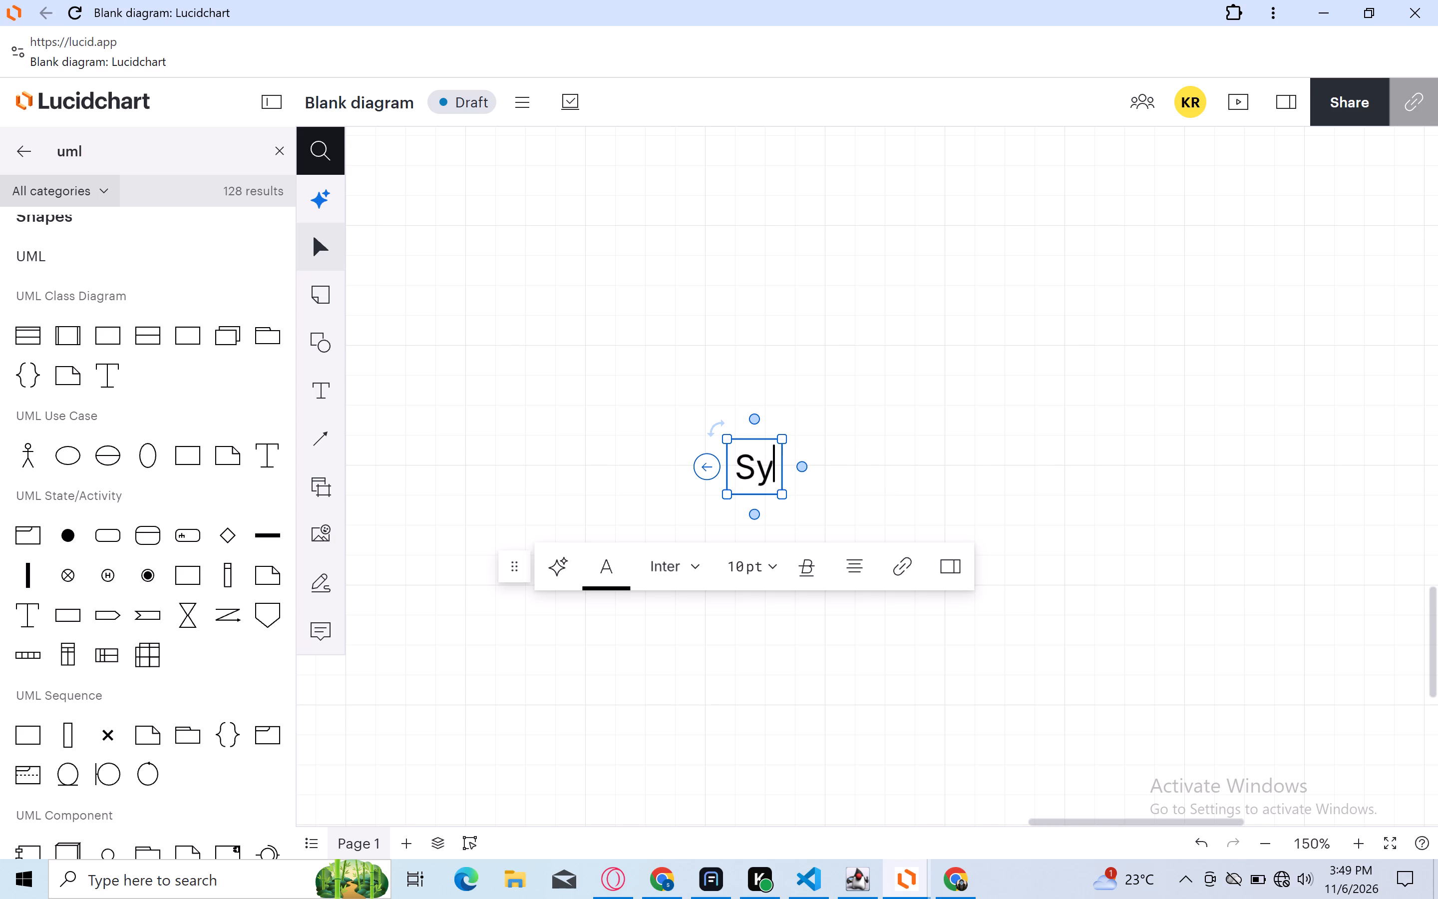
type("stem")
key("space")
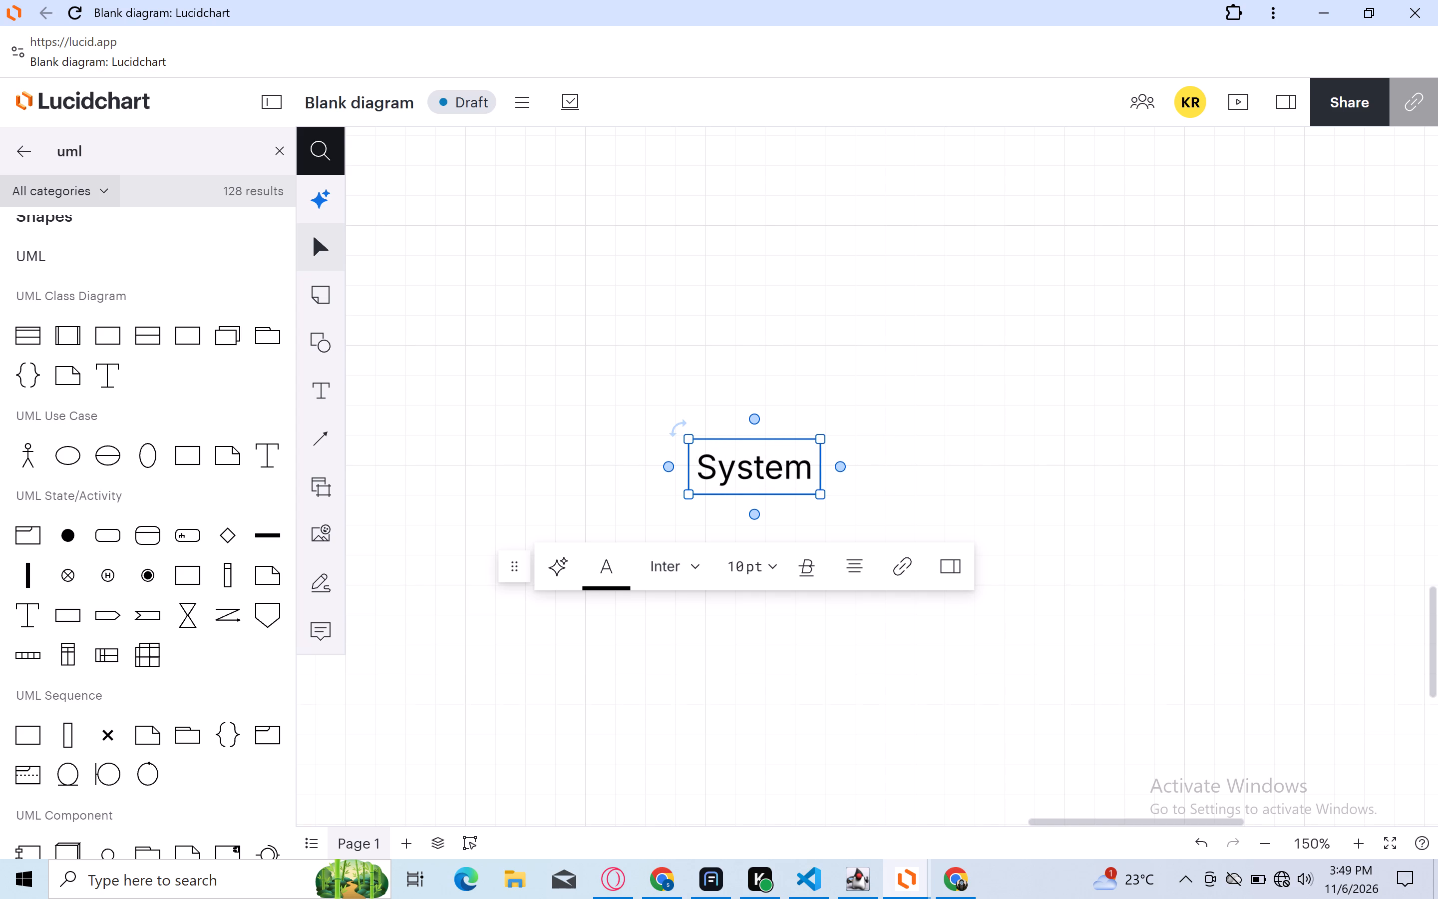
type("re")
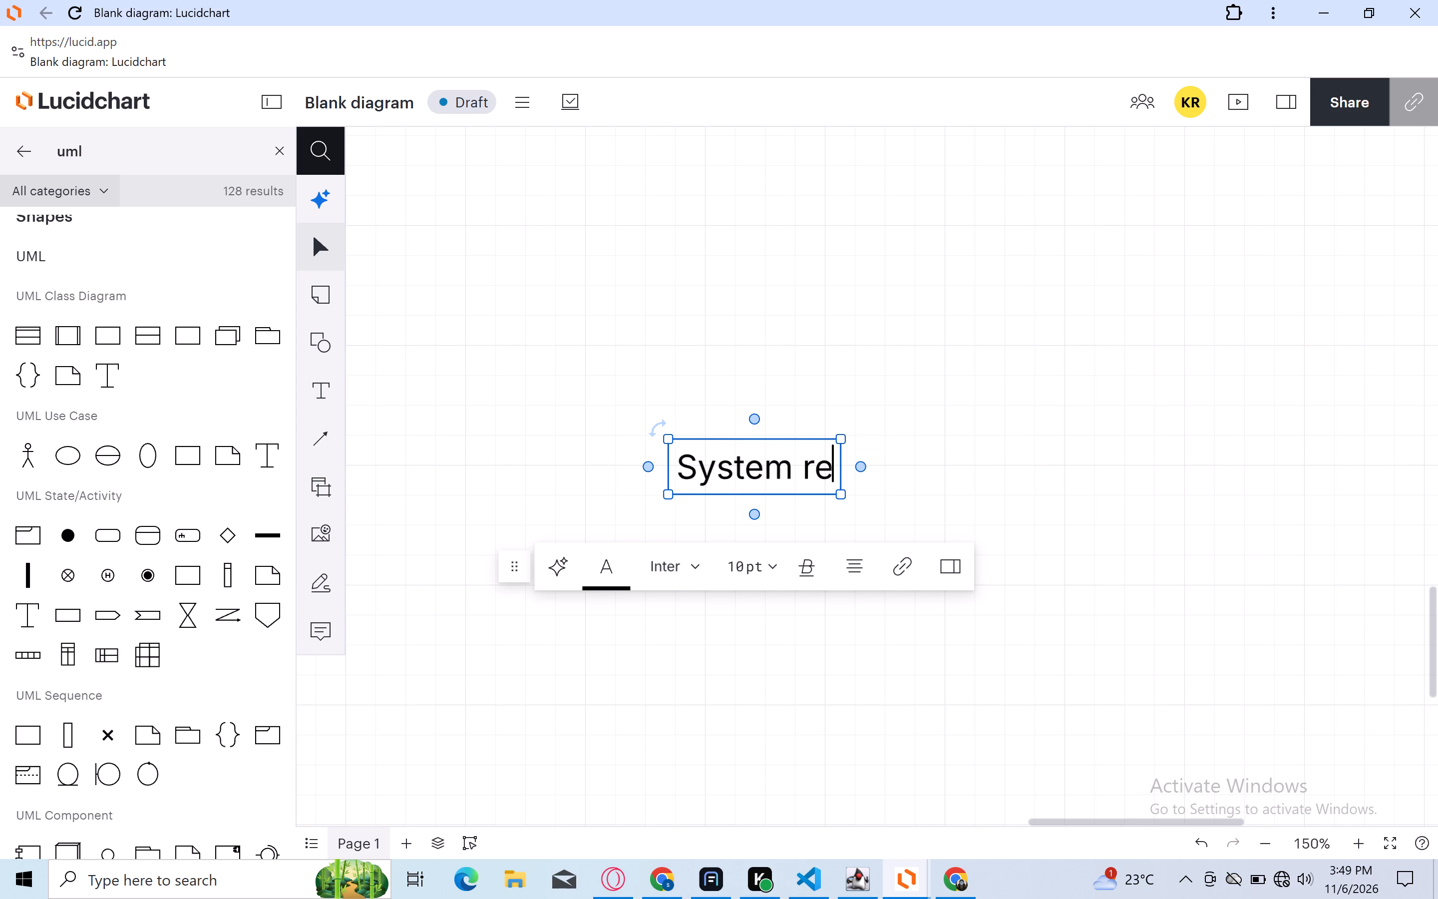
type("presqa")
key("BackSpace")
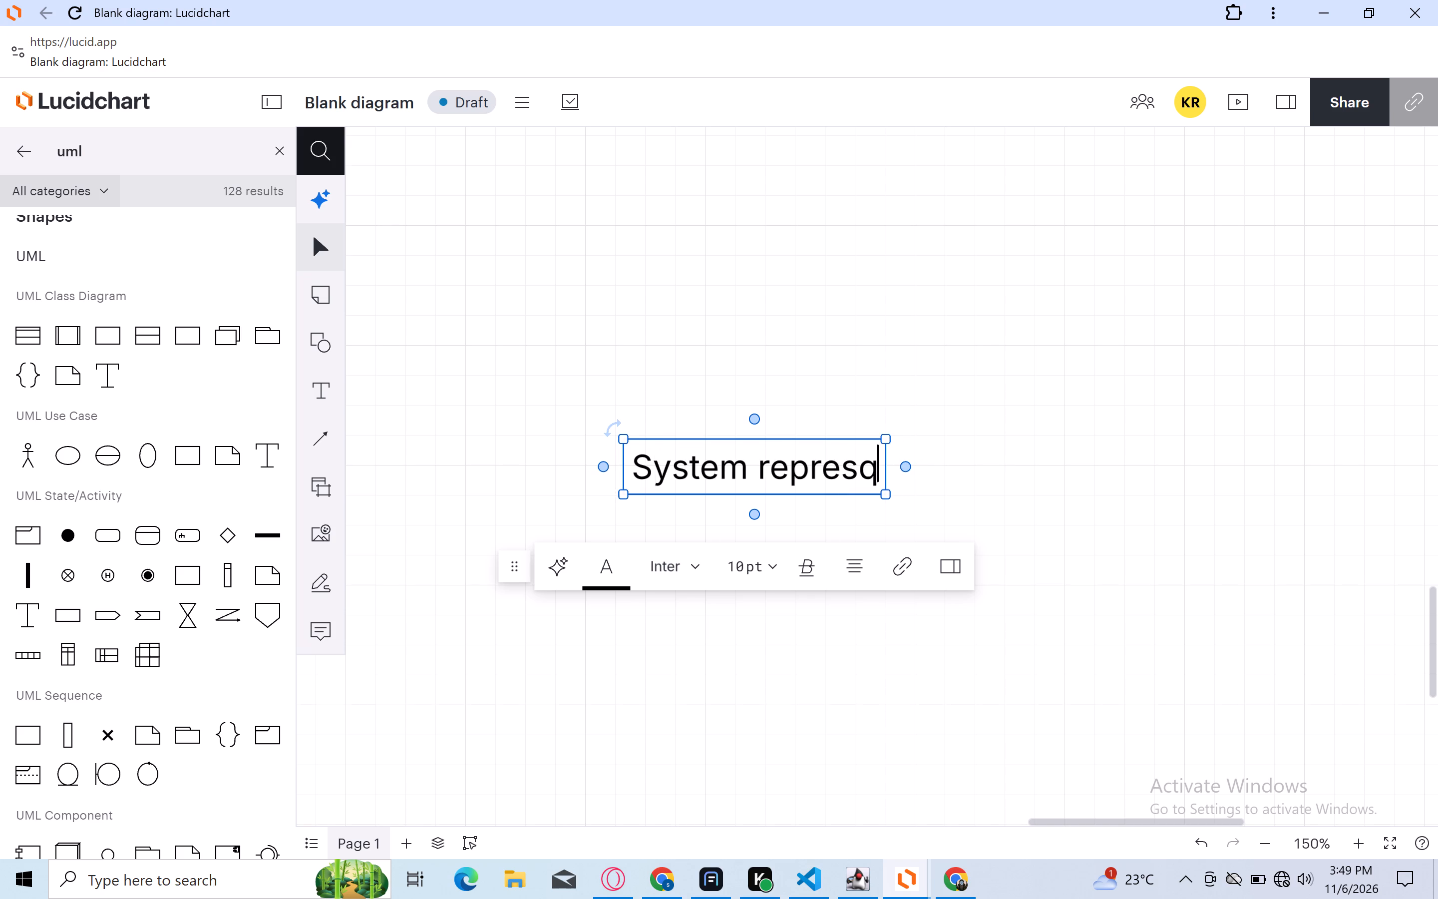
key("BackSpace")
type("anrt")
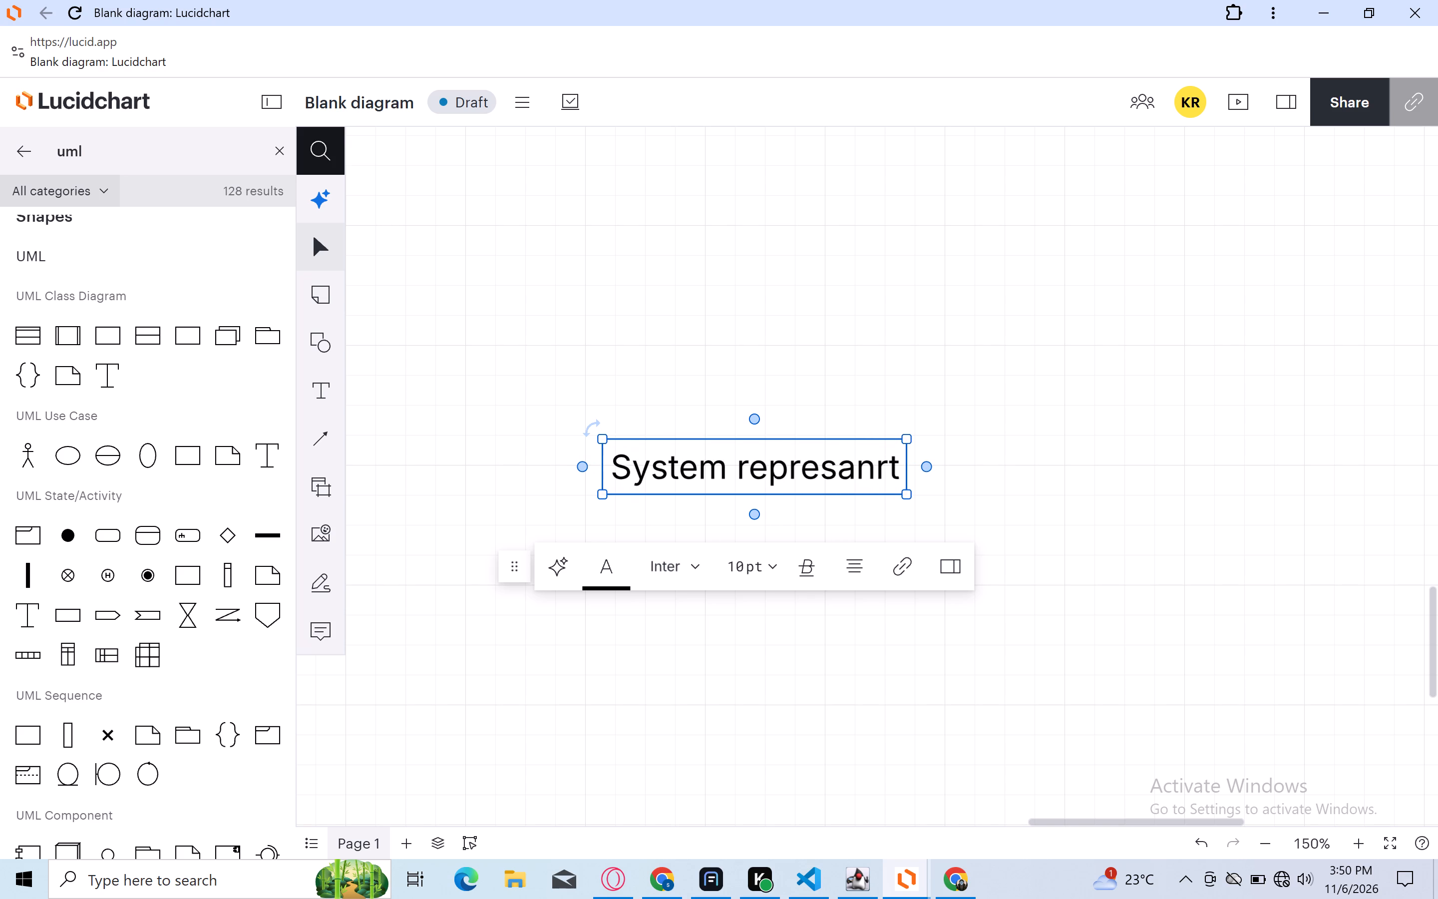
key("BackSpace")
key("BackSpace")
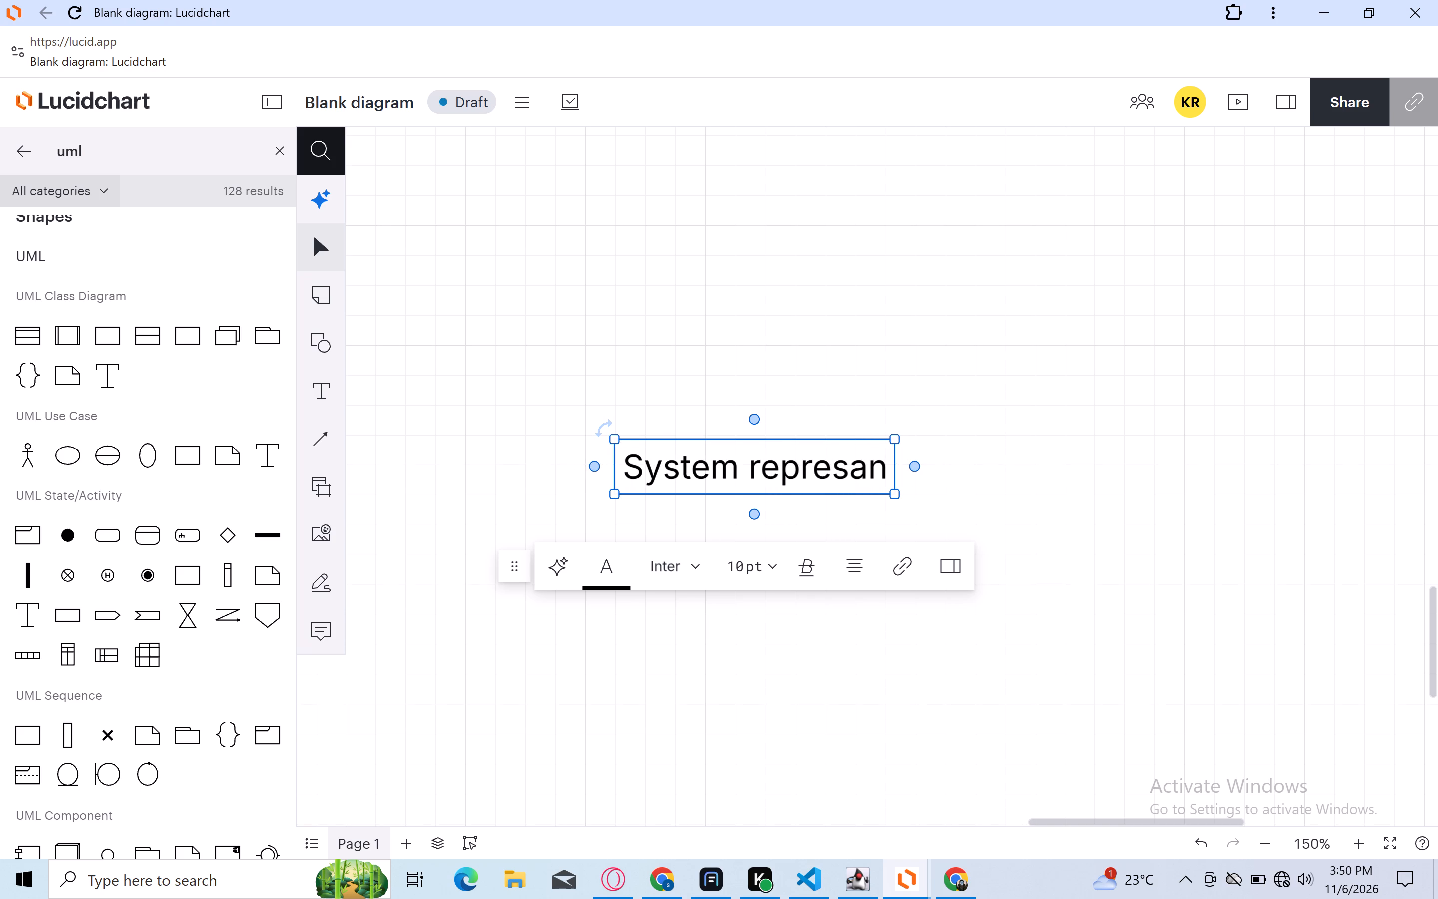
type("ta")
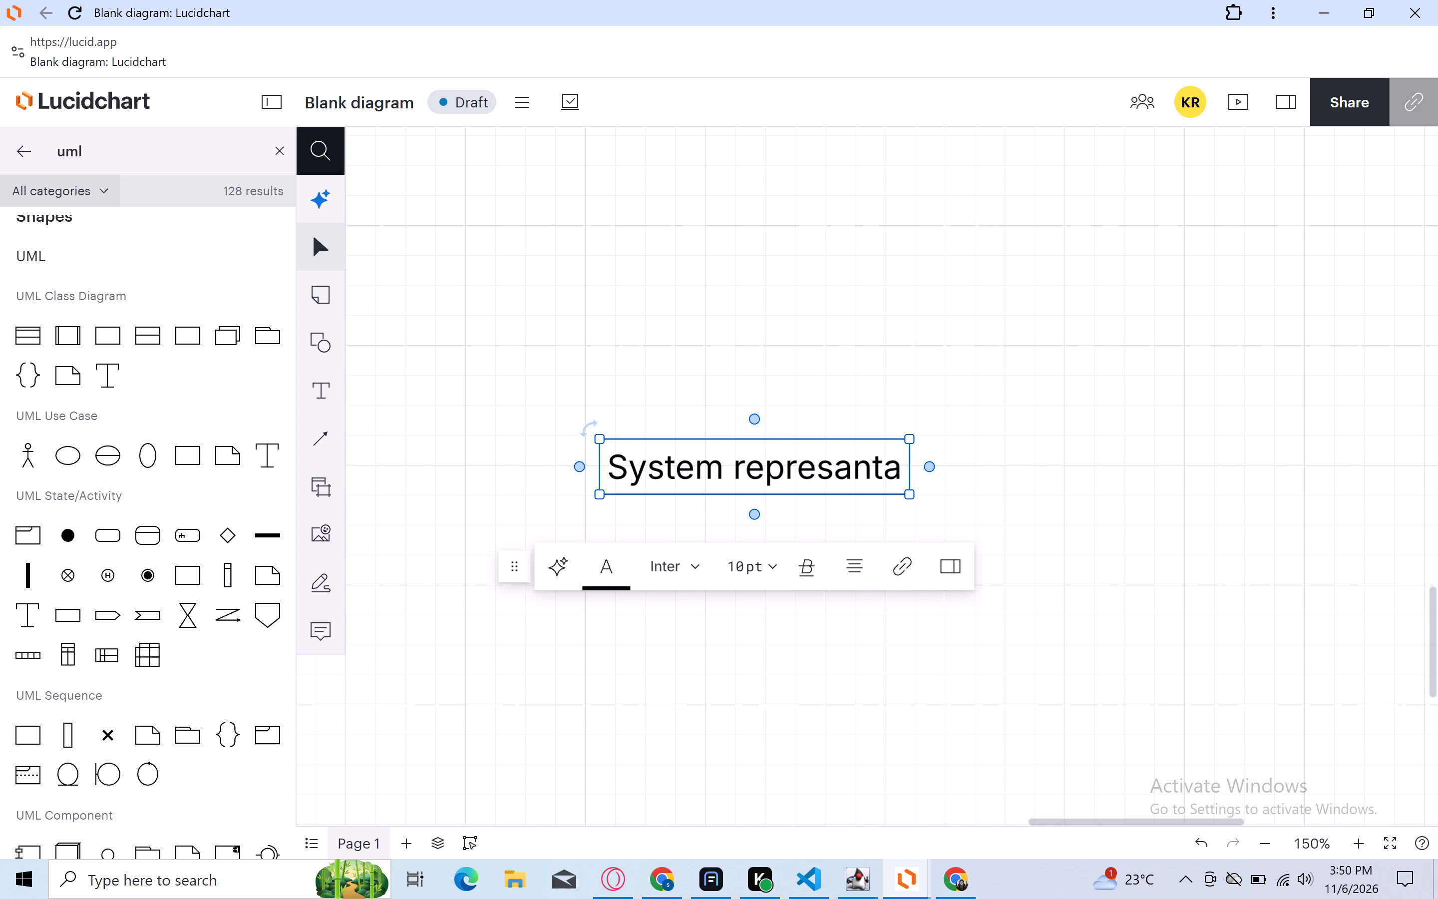
type("tion")
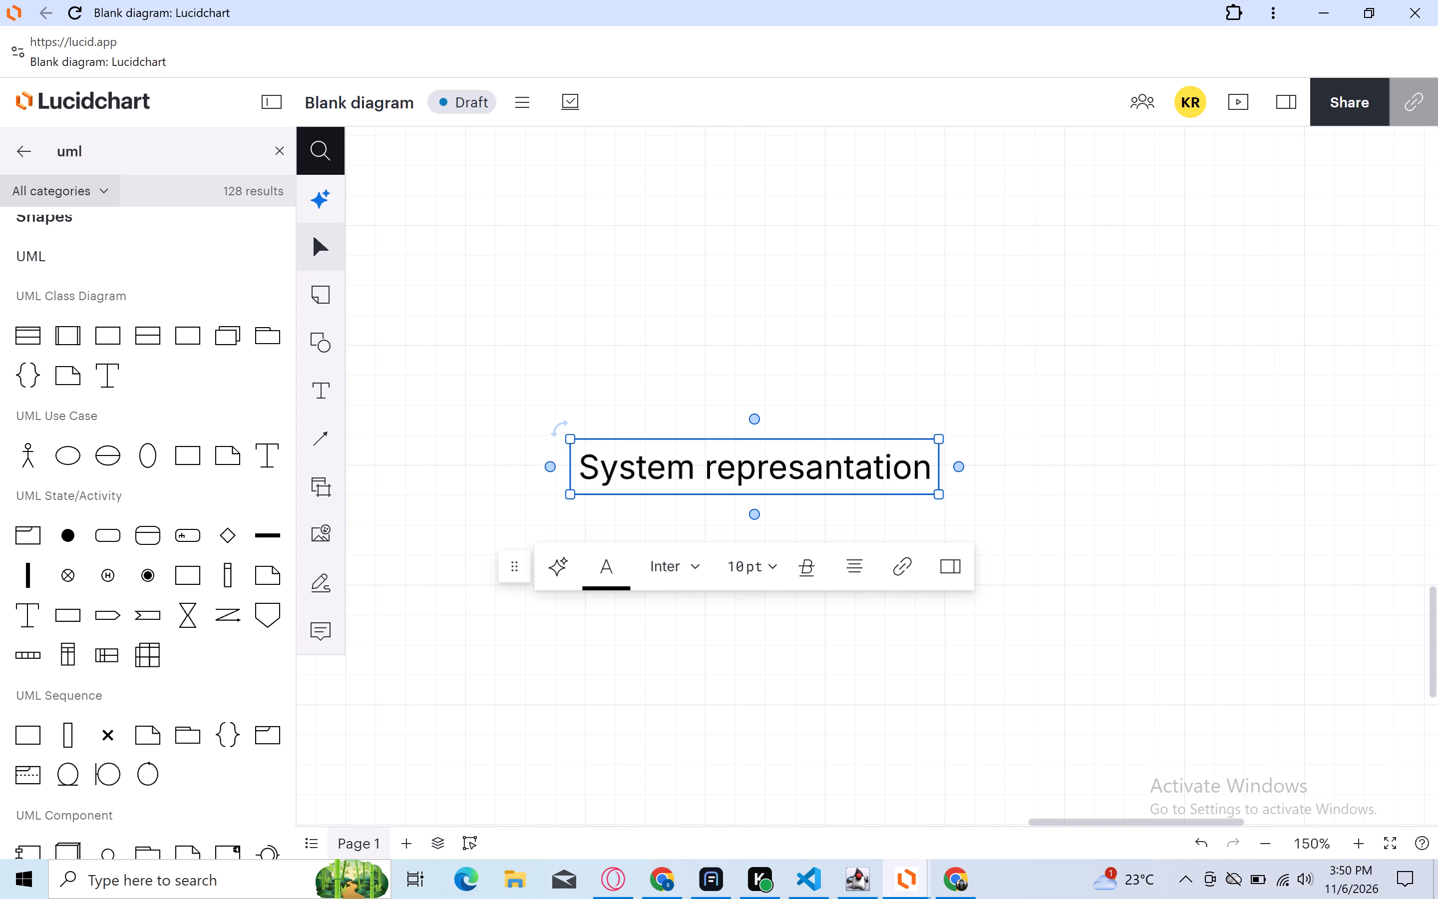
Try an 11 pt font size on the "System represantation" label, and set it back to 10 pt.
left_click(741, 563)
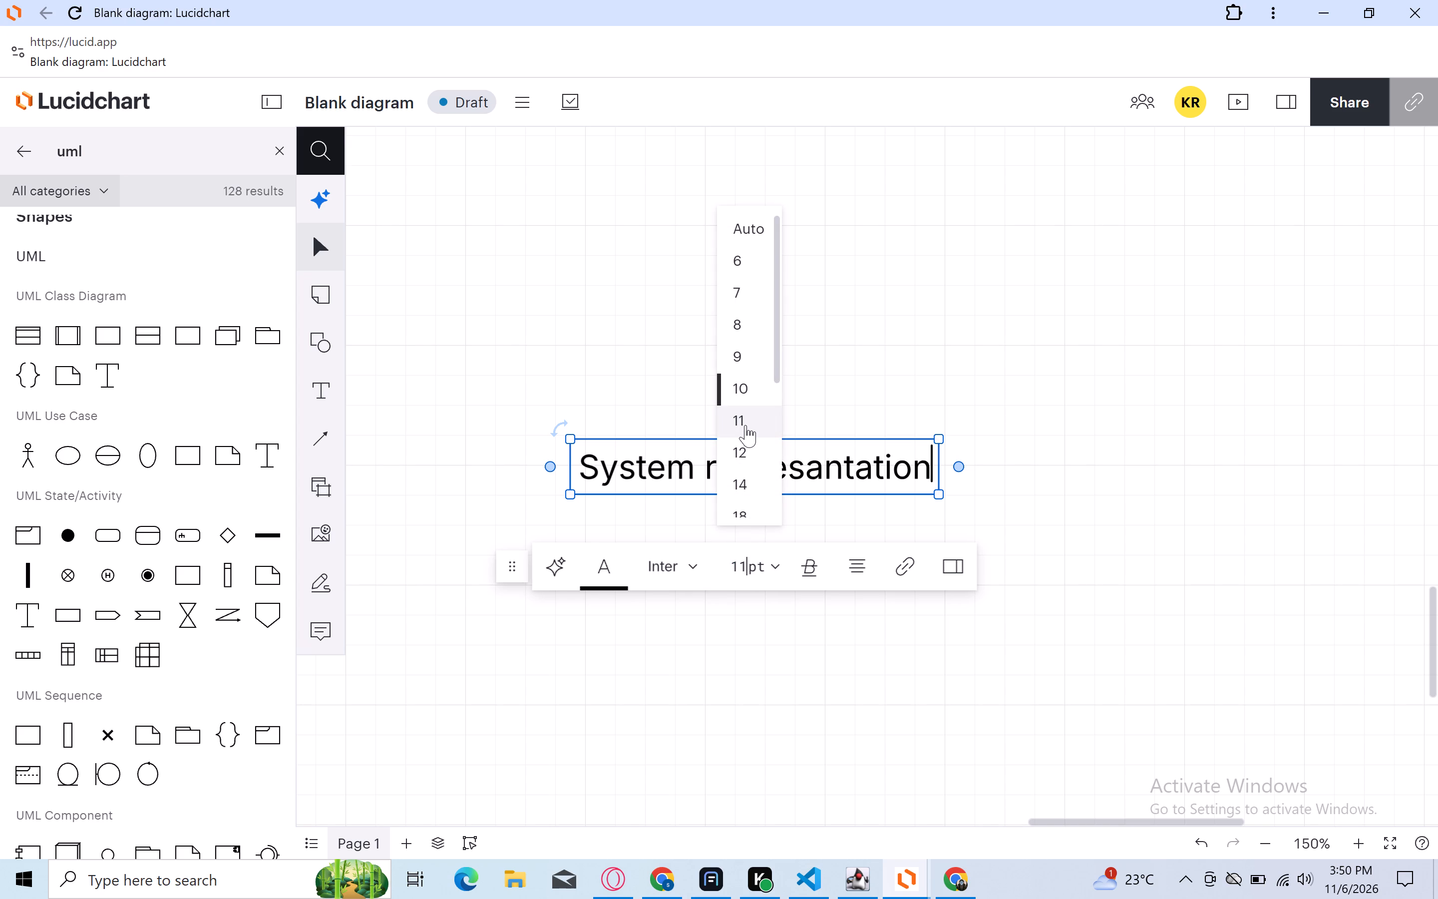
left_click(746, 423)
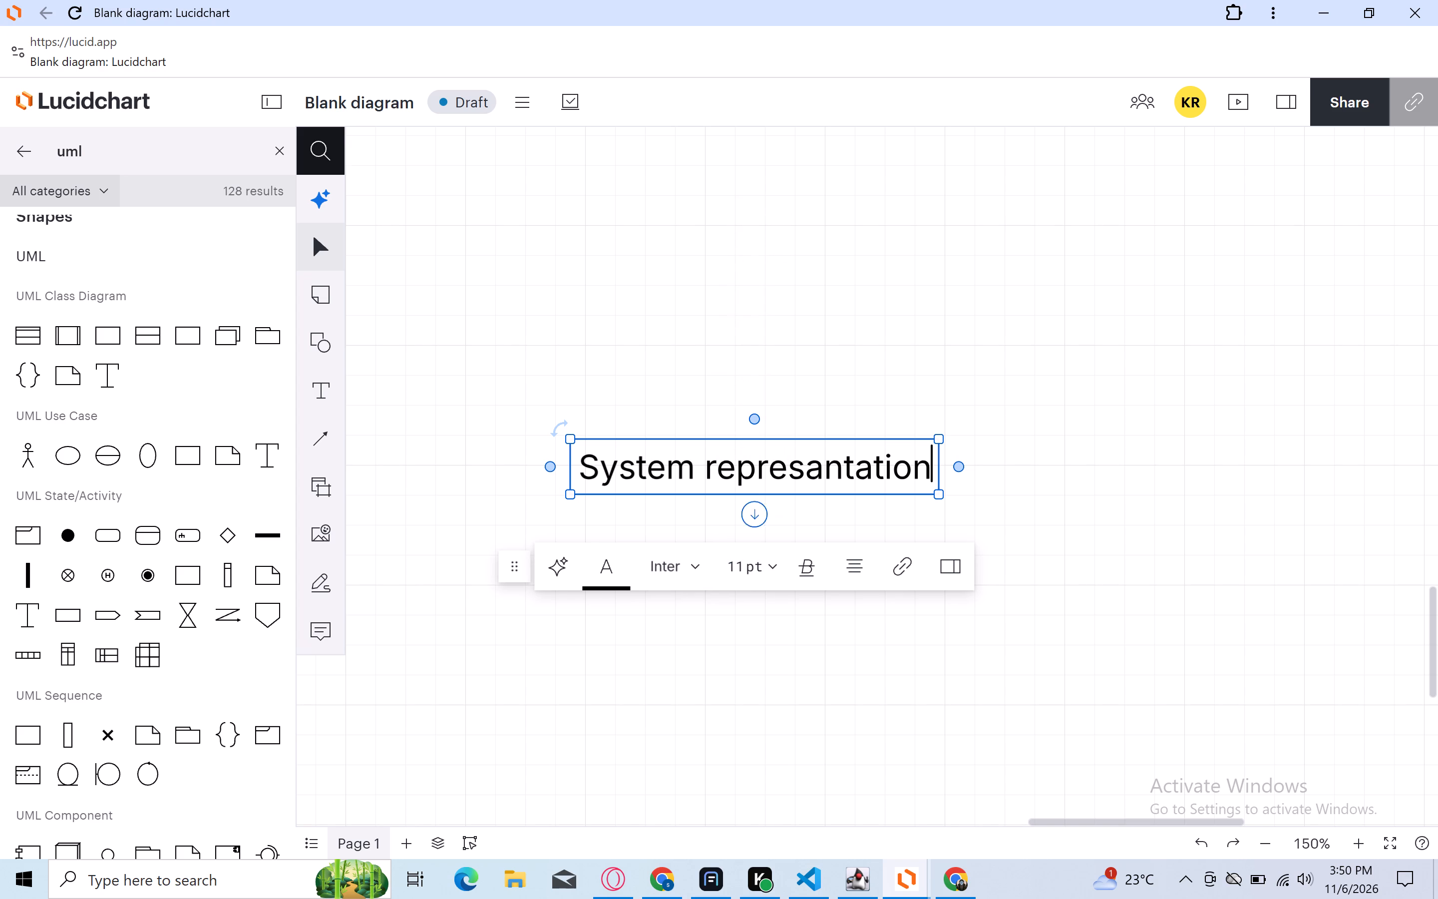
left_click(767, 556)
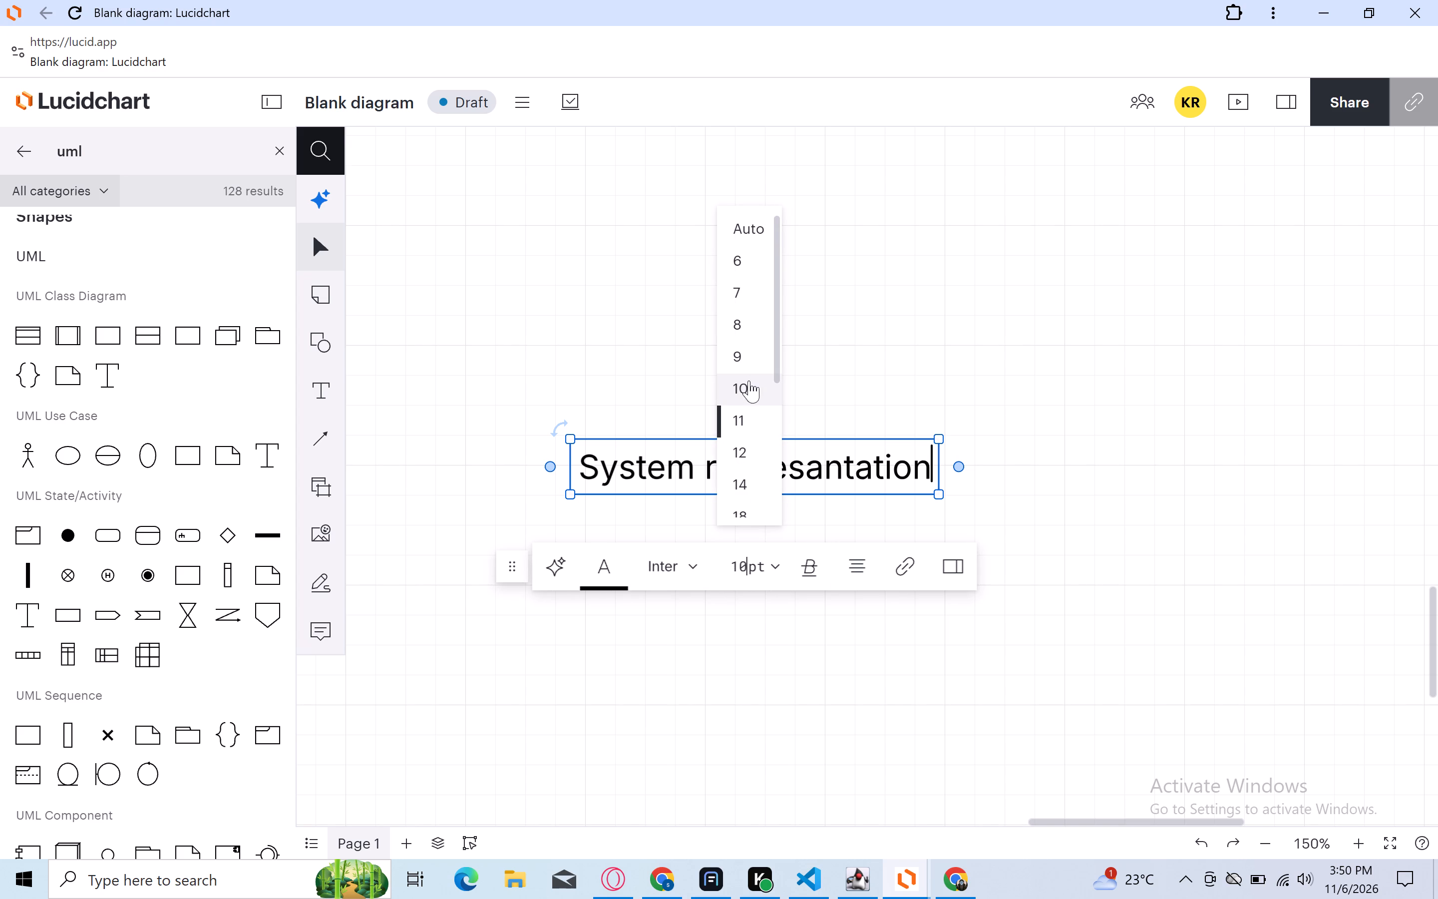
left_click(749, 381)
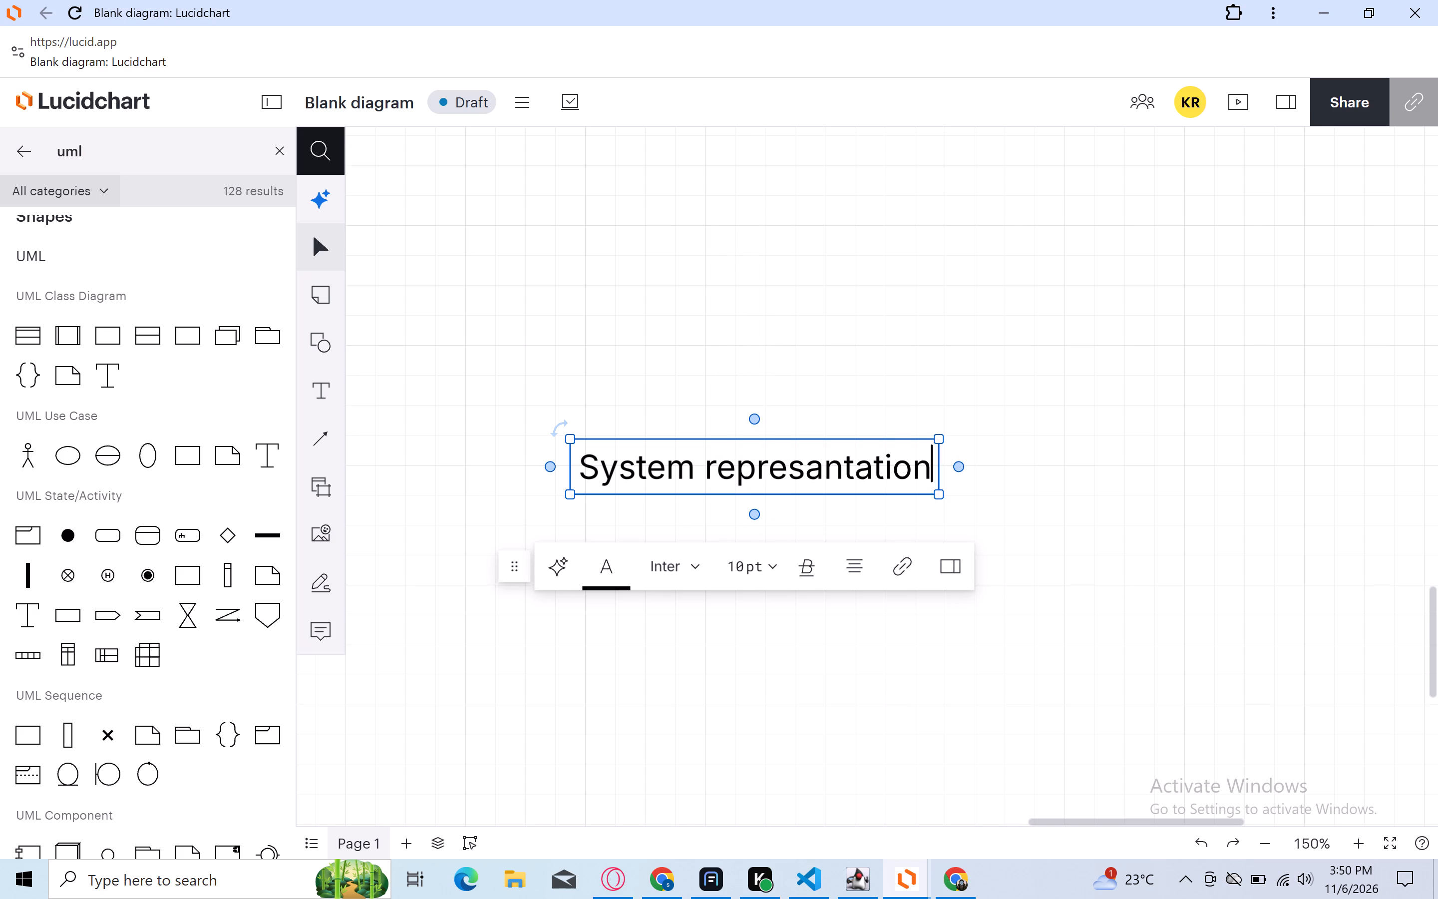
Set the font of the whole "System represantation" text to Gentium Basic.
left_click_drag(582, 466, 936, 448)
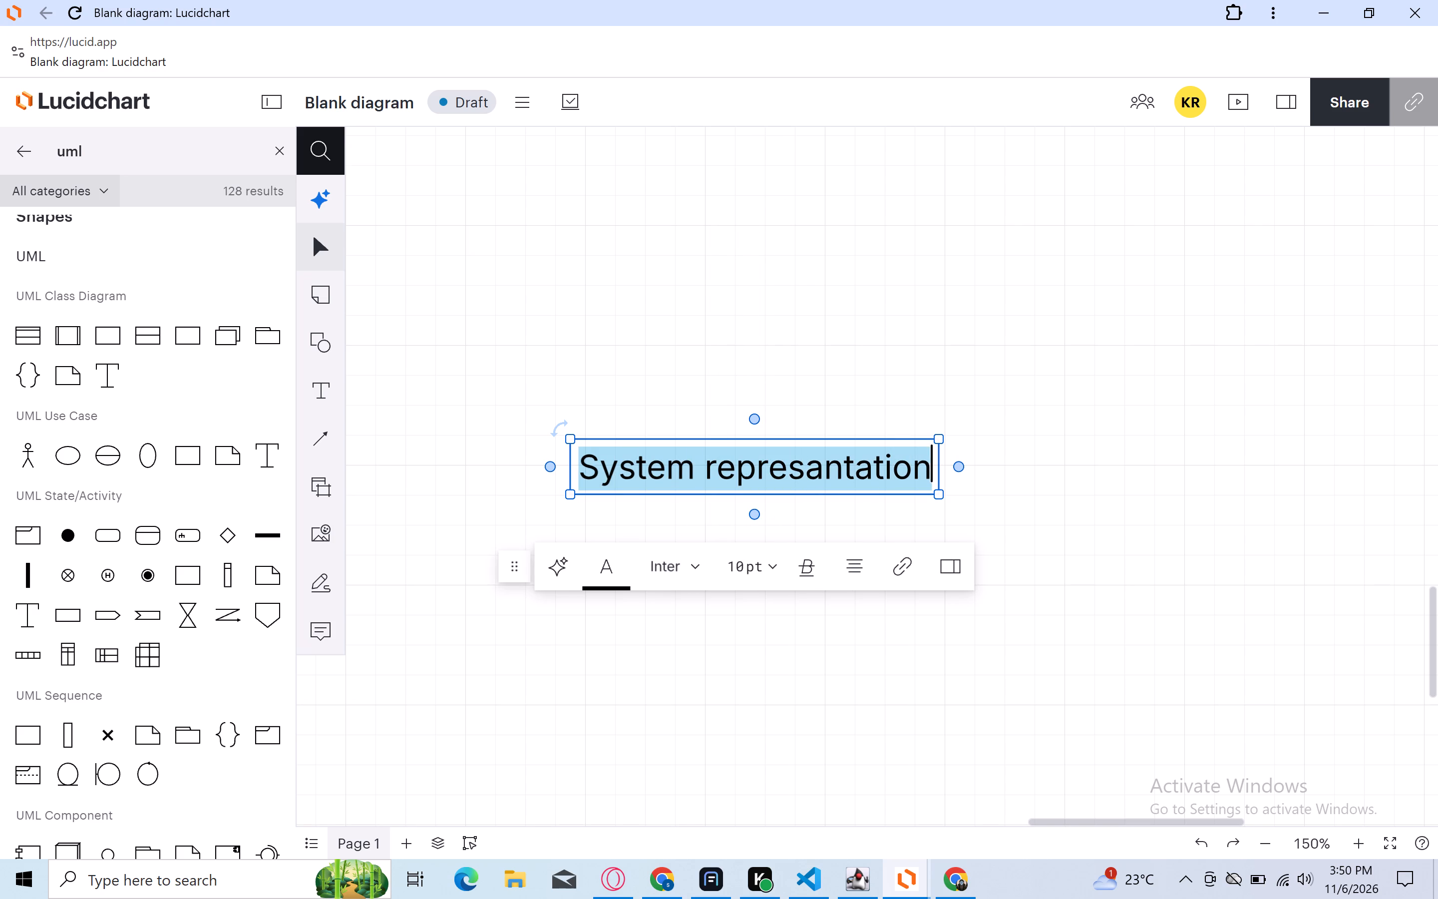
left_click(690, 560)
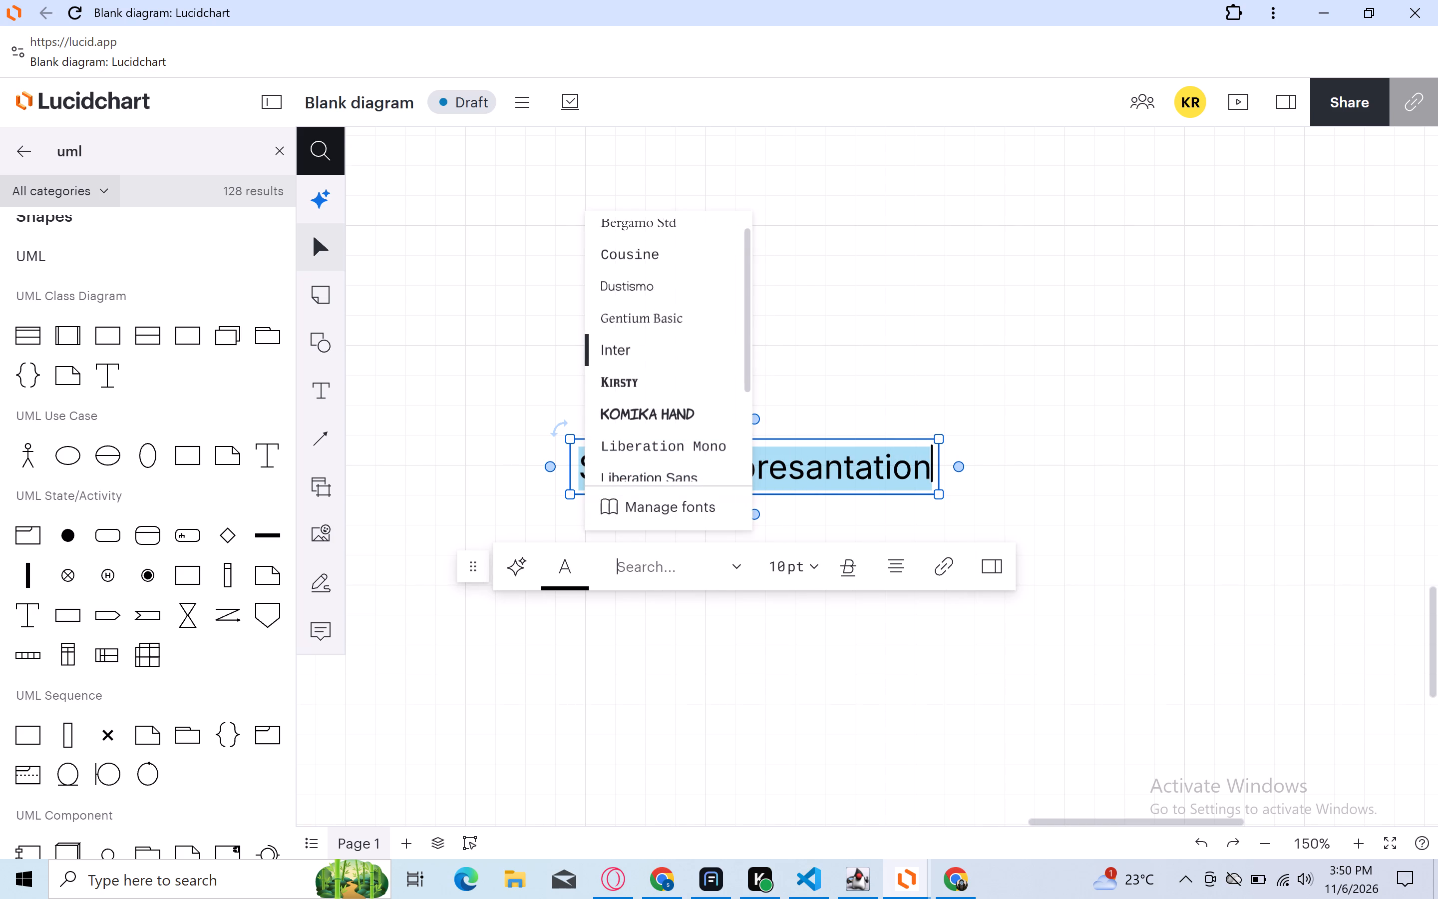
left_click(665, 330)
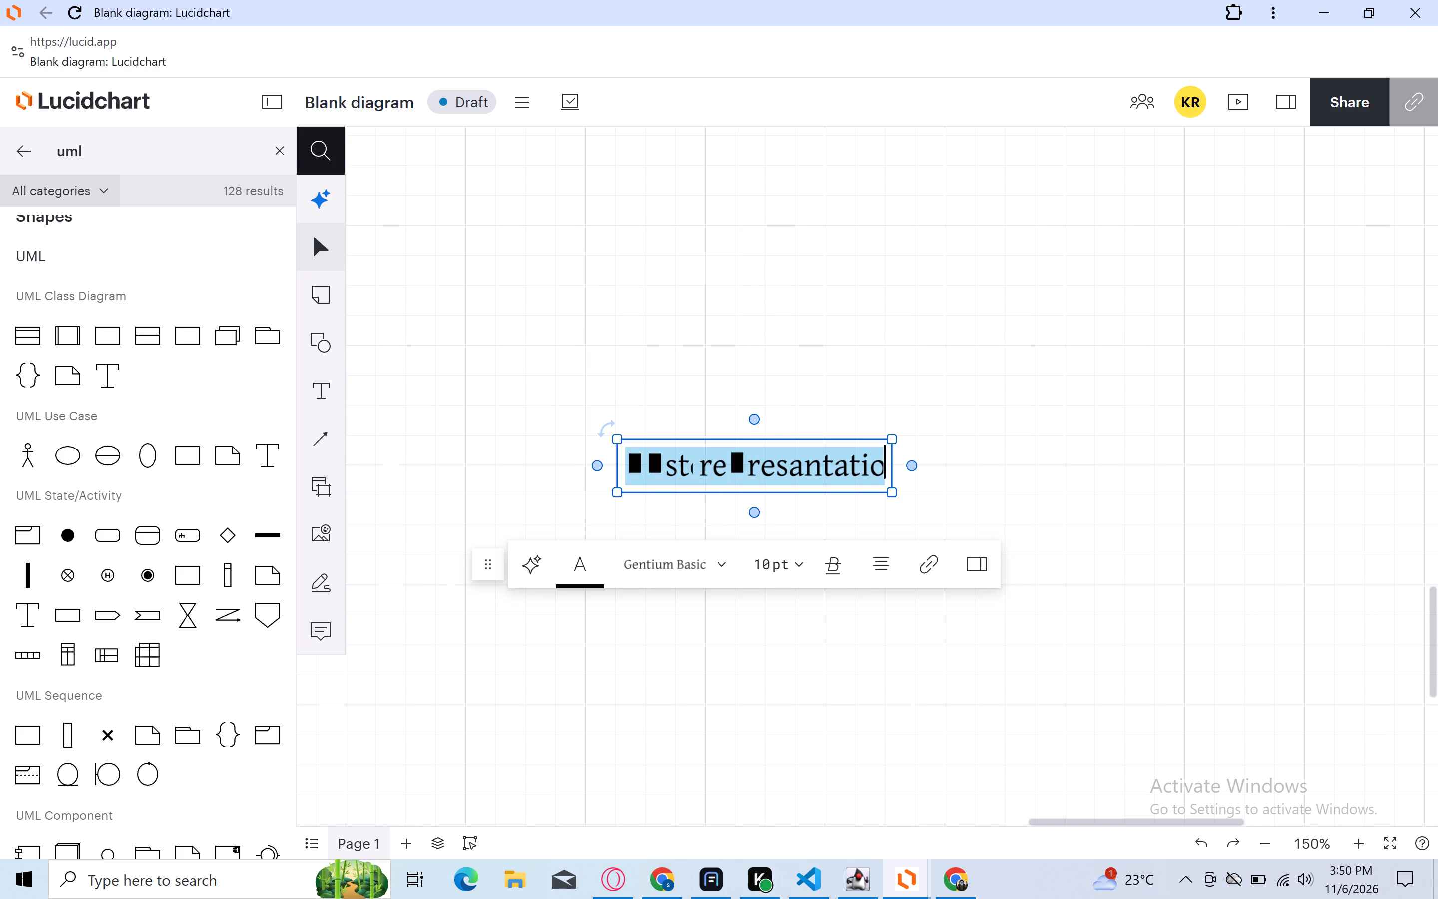
Widen the "System represantation" text block slightly by extending its lower-right corner.
left_click_drag(892, 496, 899, 496)
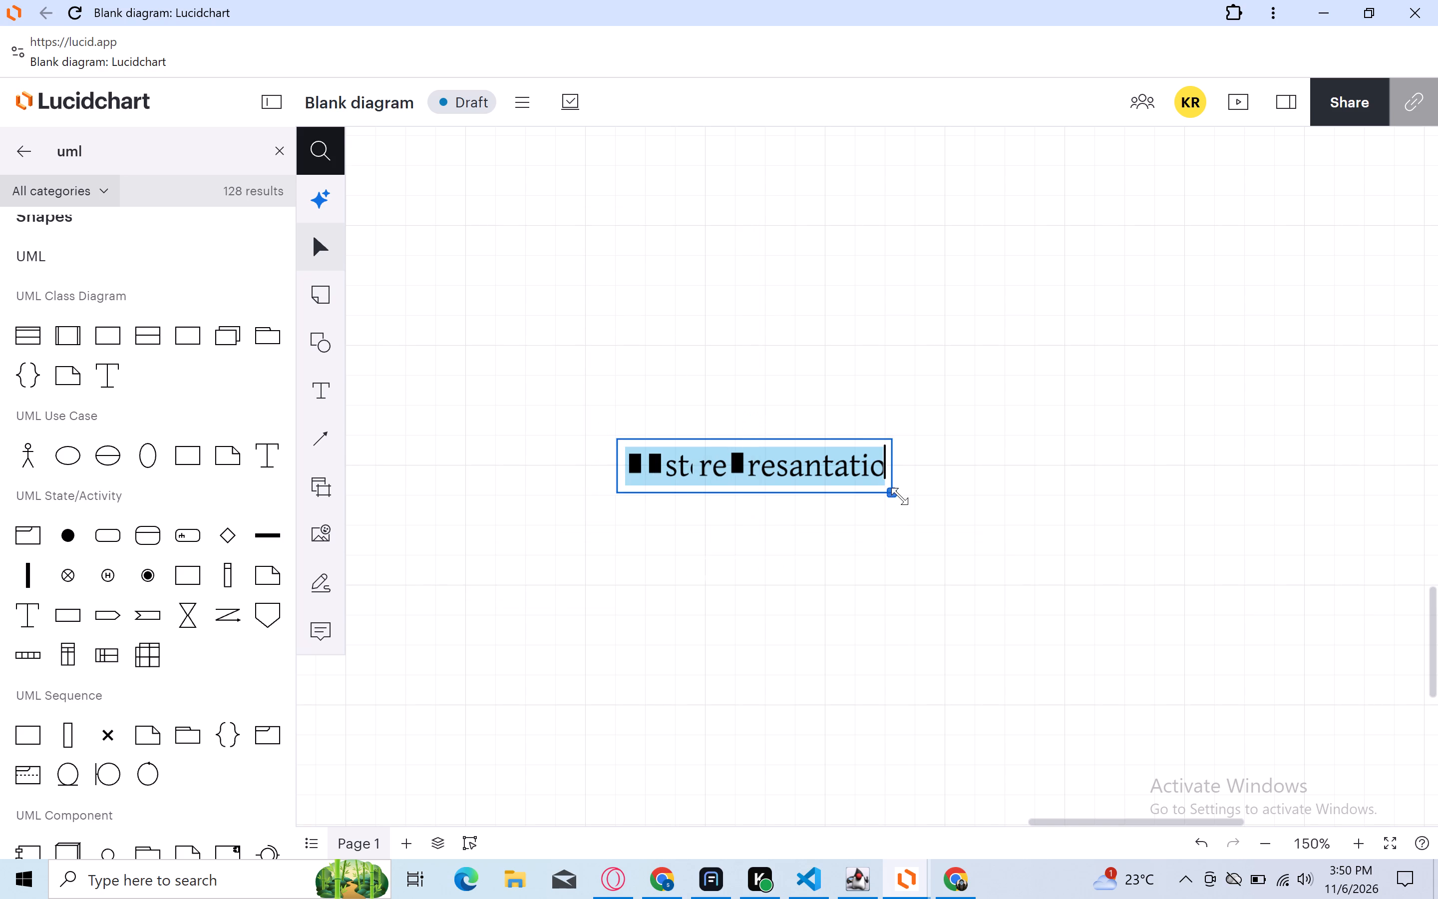
left_click_drag(899, 496, 940, 489)
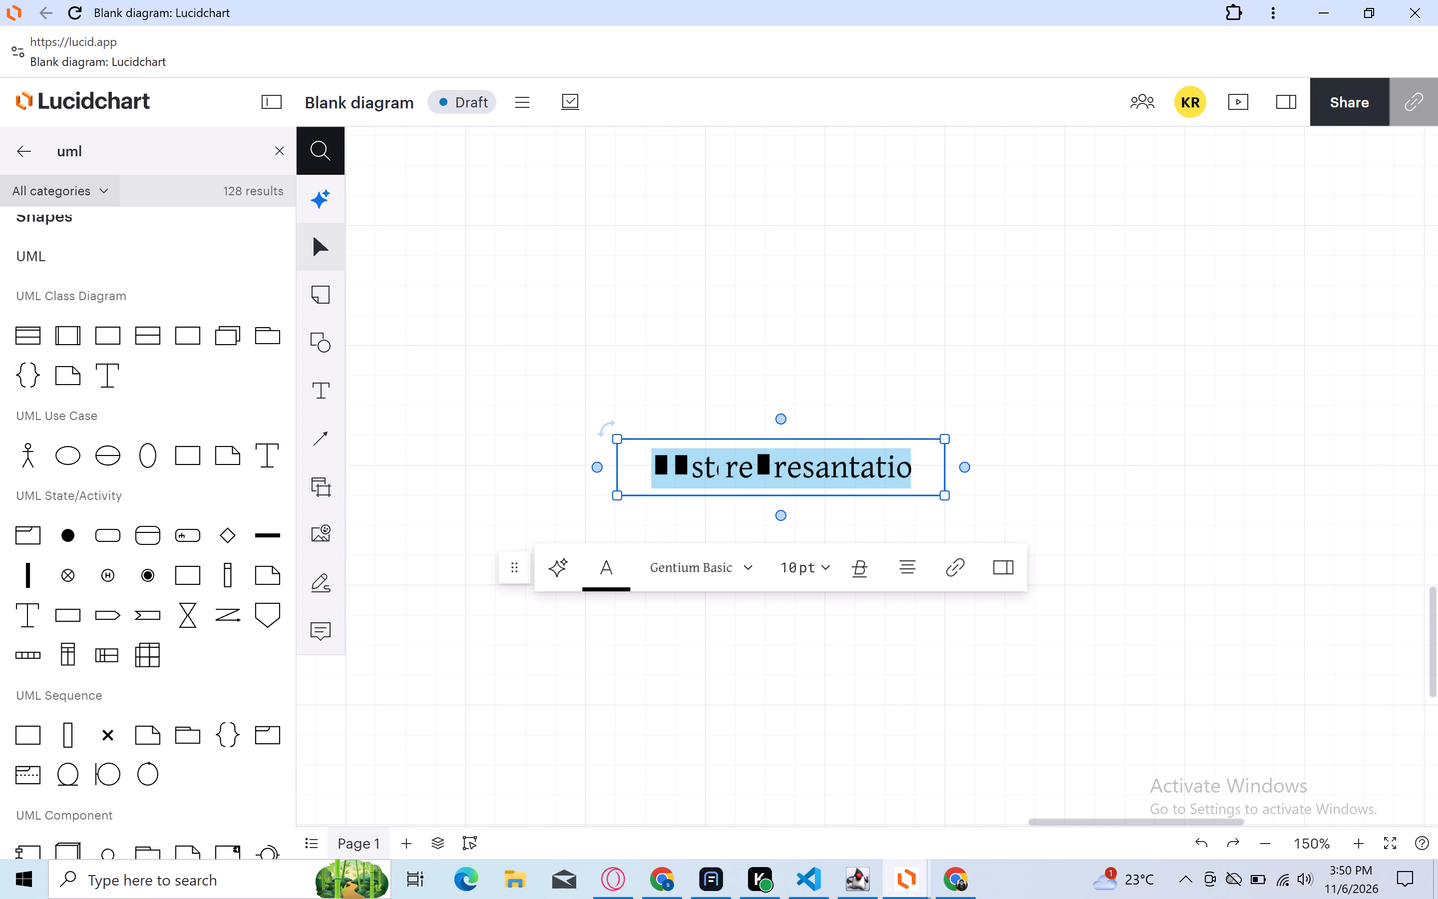
Set the font of the "System represantation" text to Bergamo Std.
left_click(709, 561)
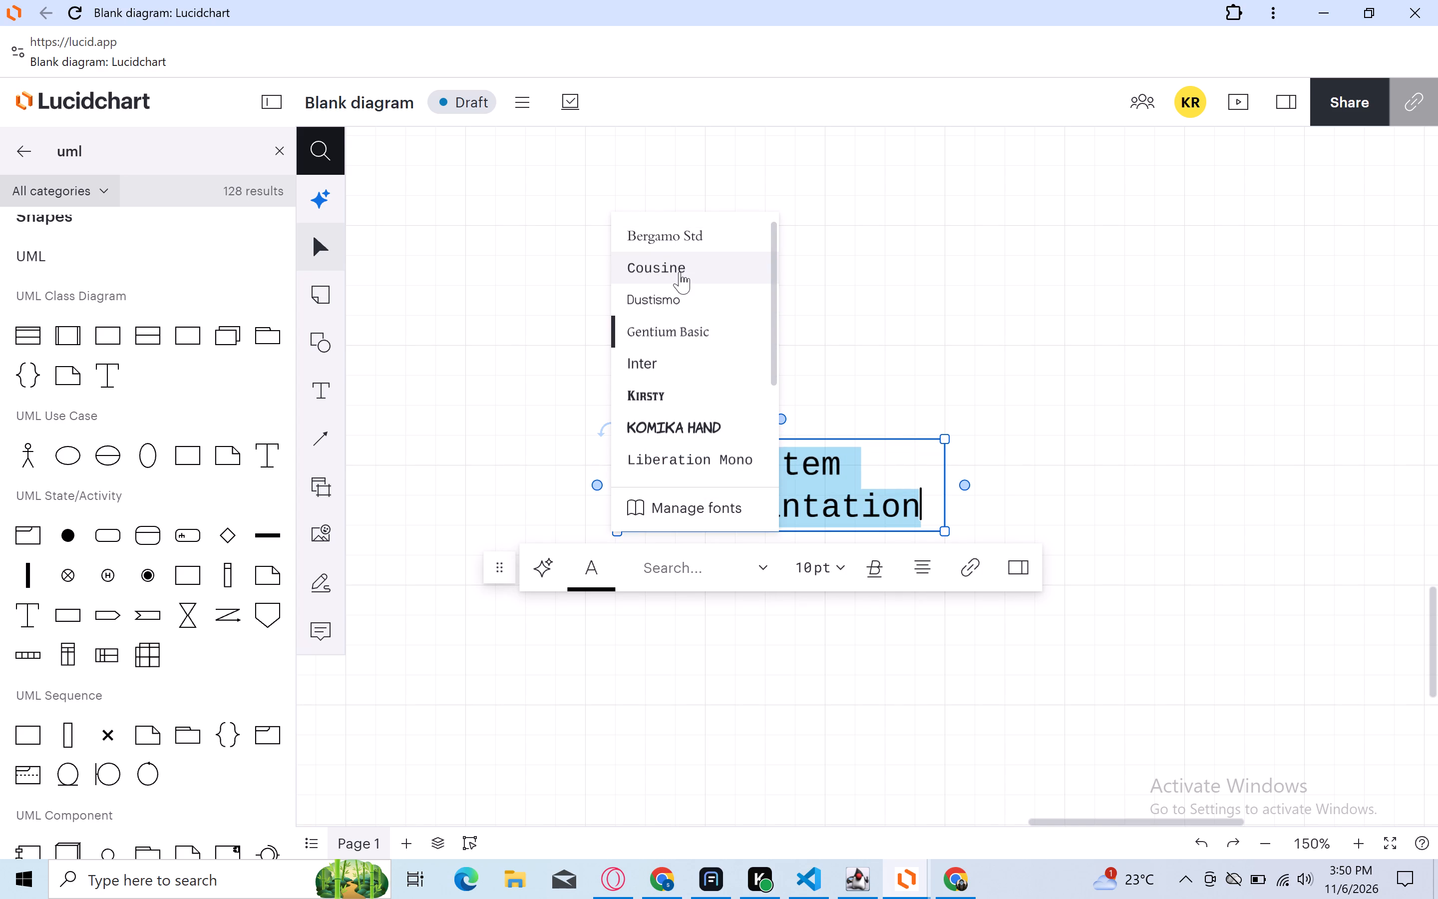
left_click(679, 245)
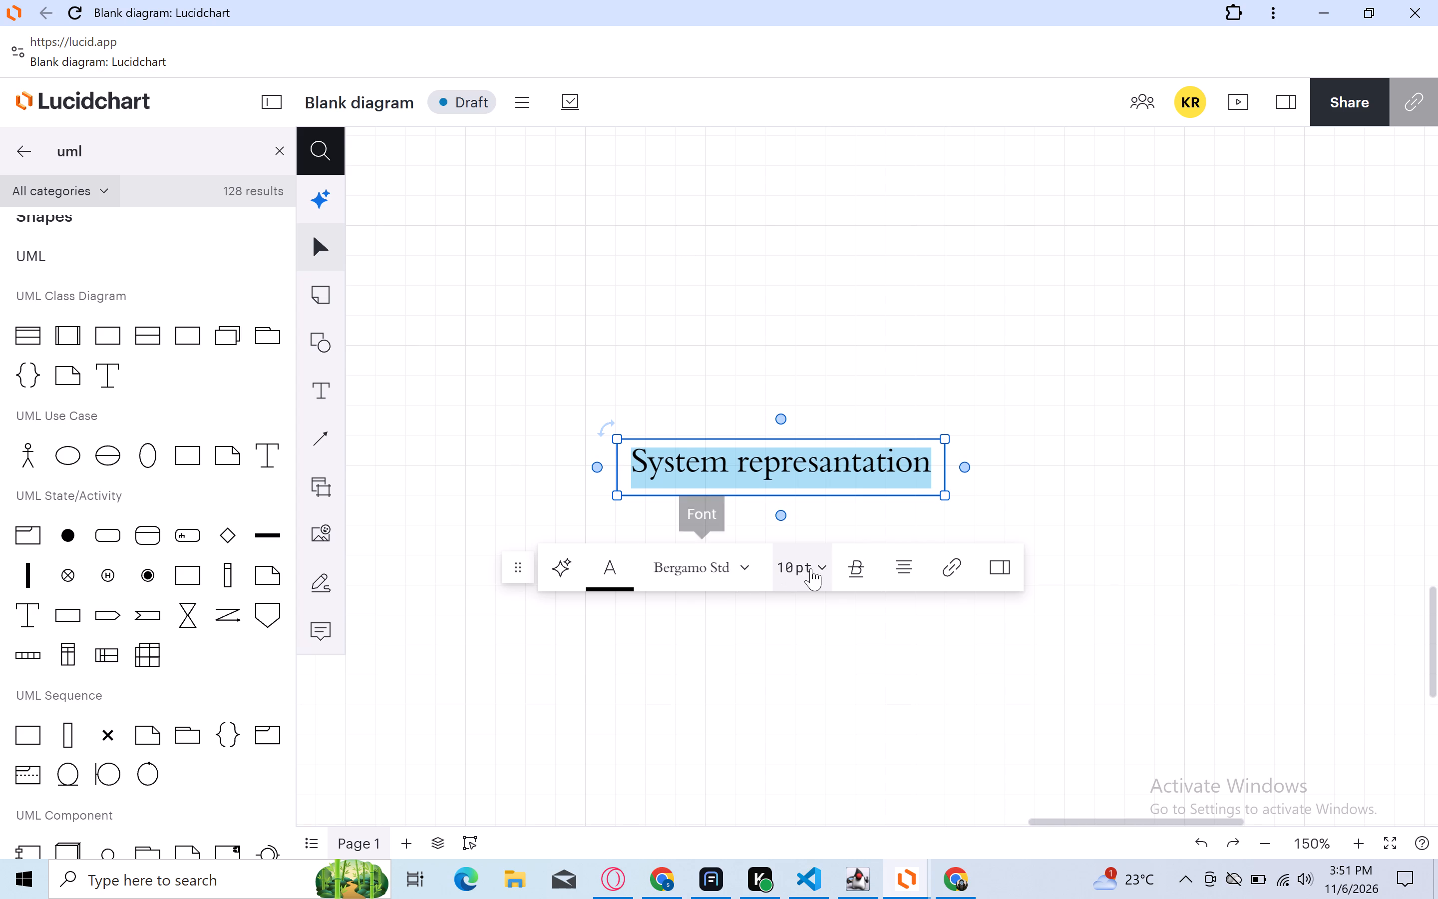
Apply italic and underline to the "System represantation" text and deselect it.
left_click(857, 565)
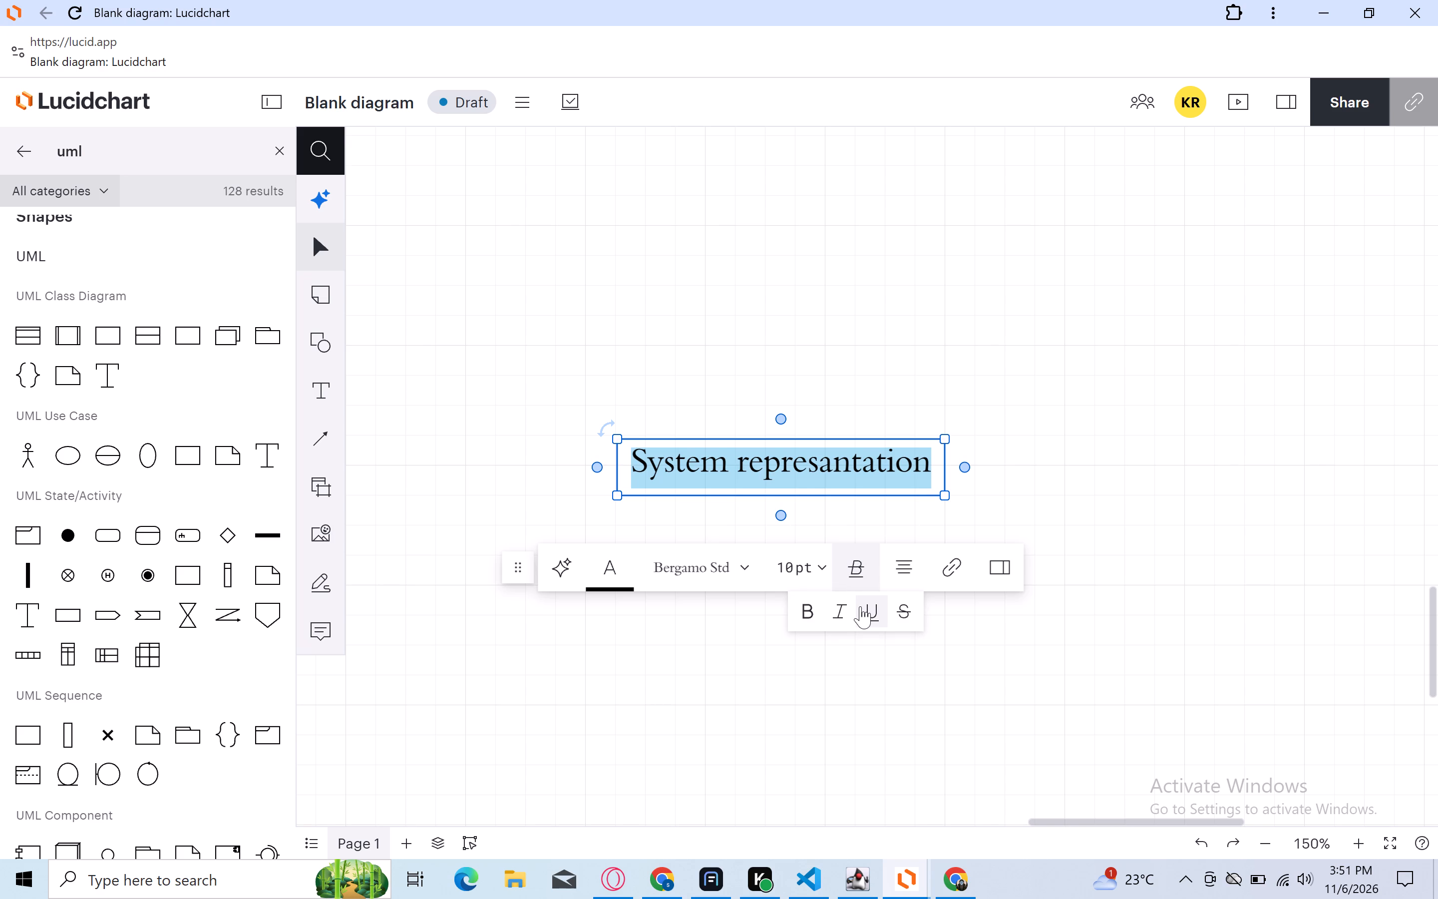
left_click(845, 611)
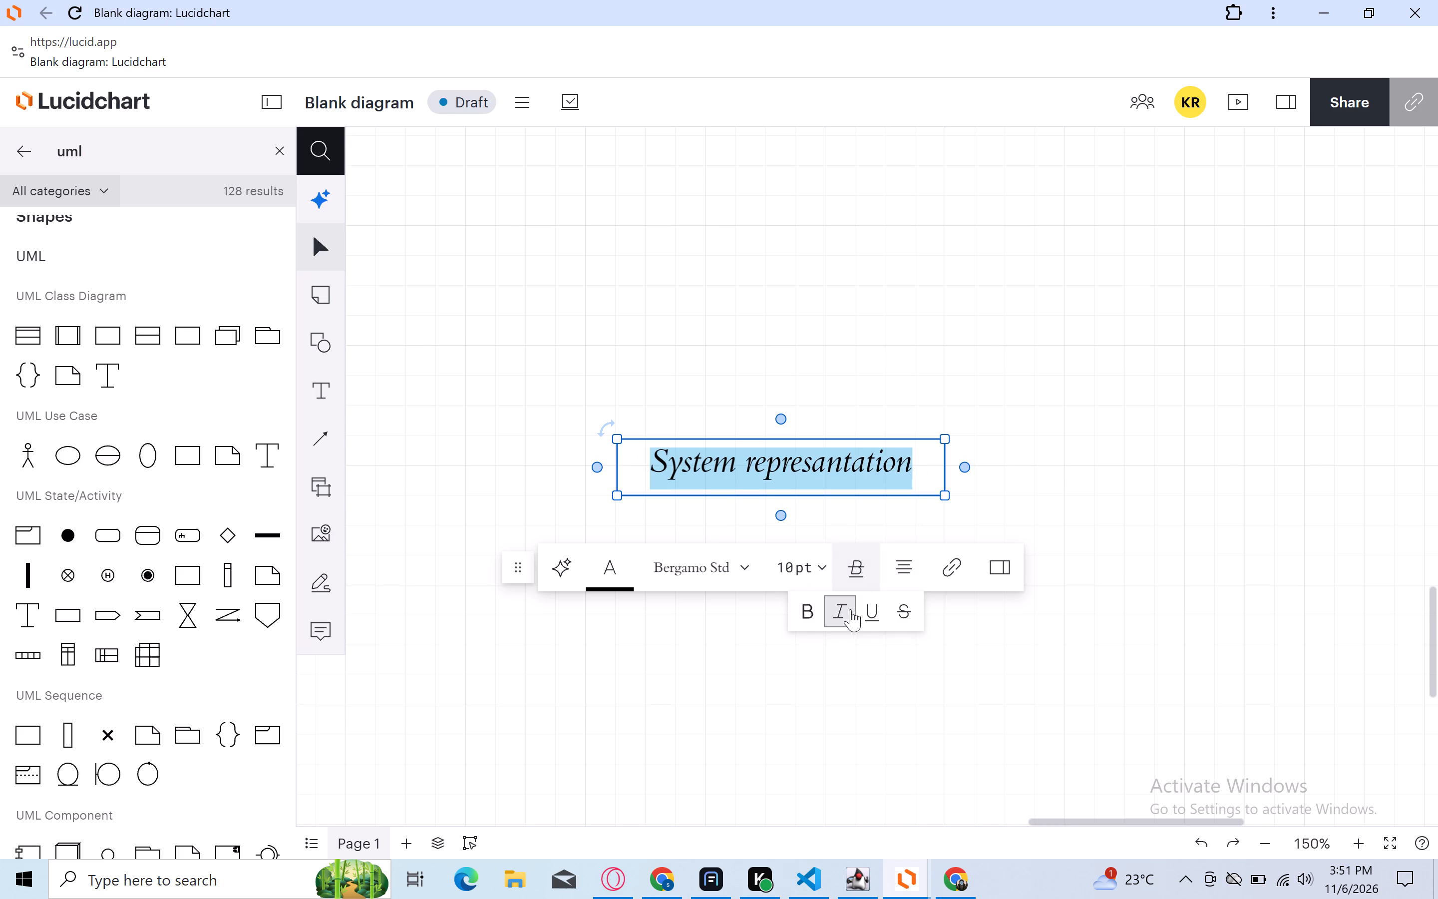
left_click(874, 608)
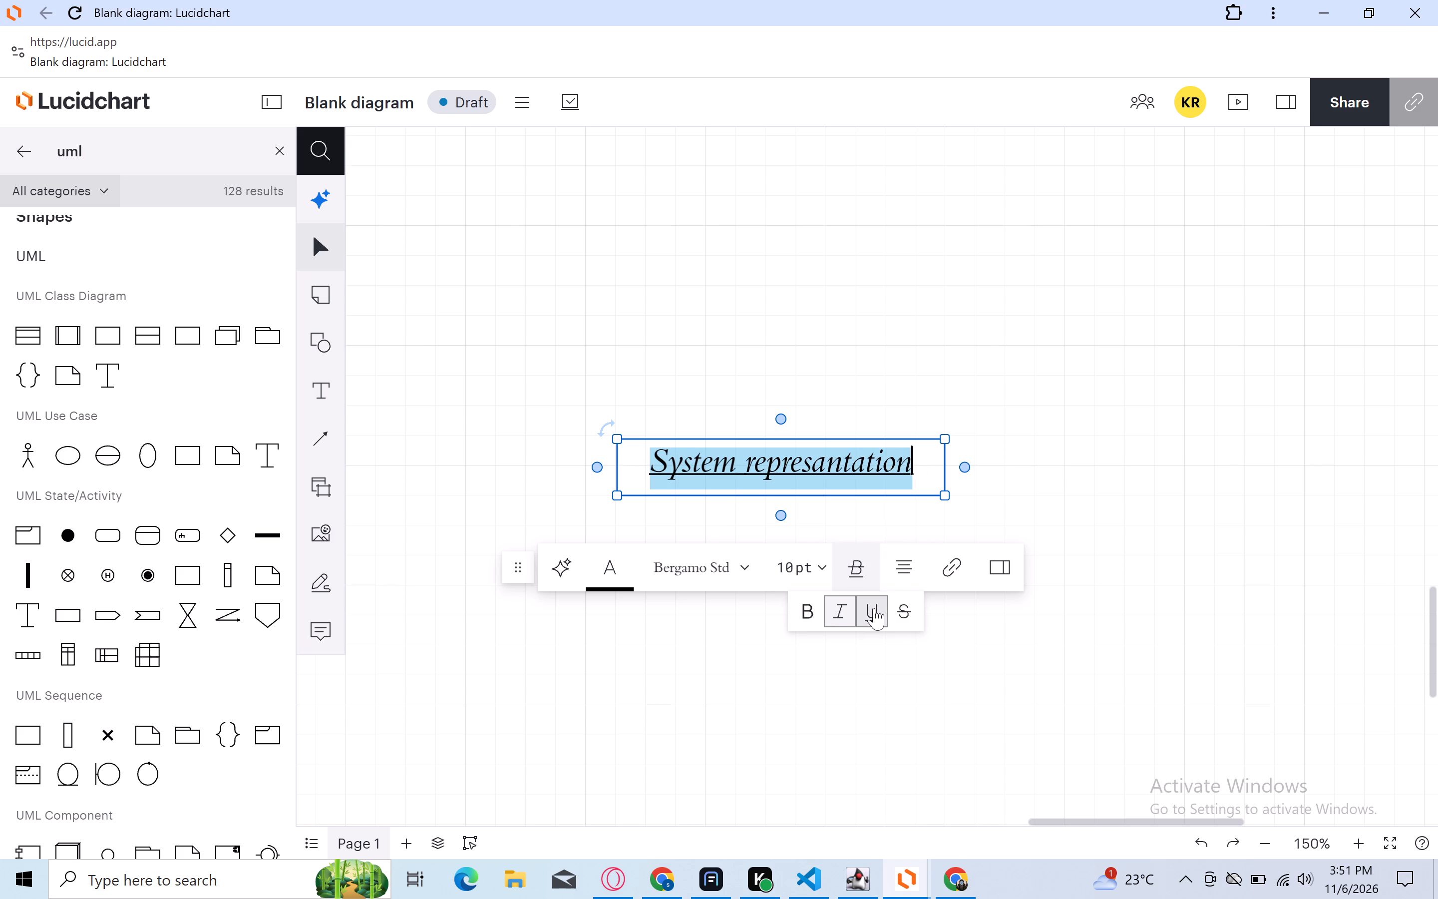
left_click(994, 472)
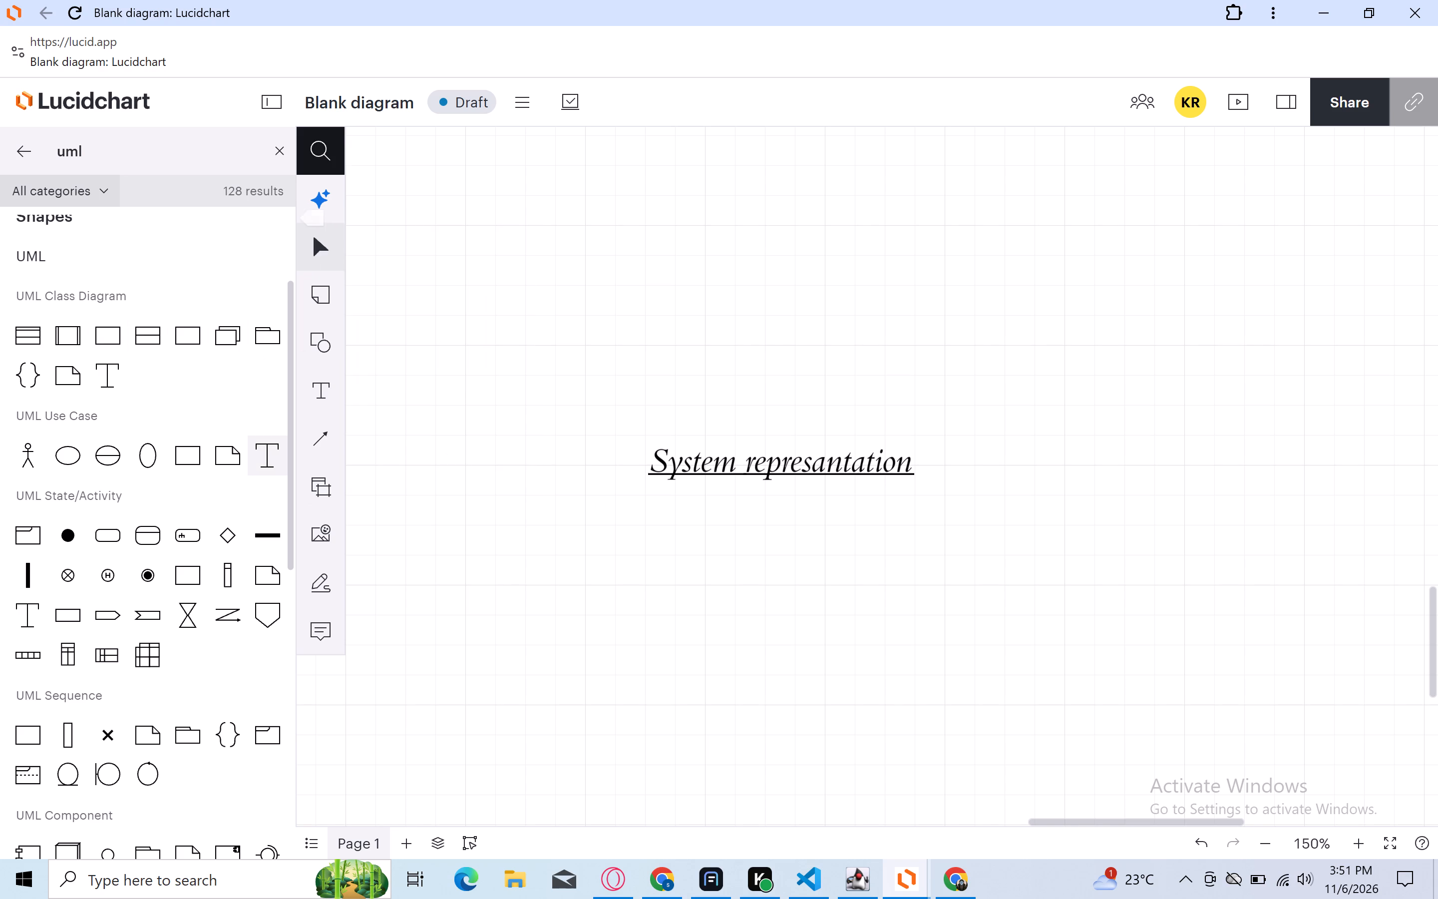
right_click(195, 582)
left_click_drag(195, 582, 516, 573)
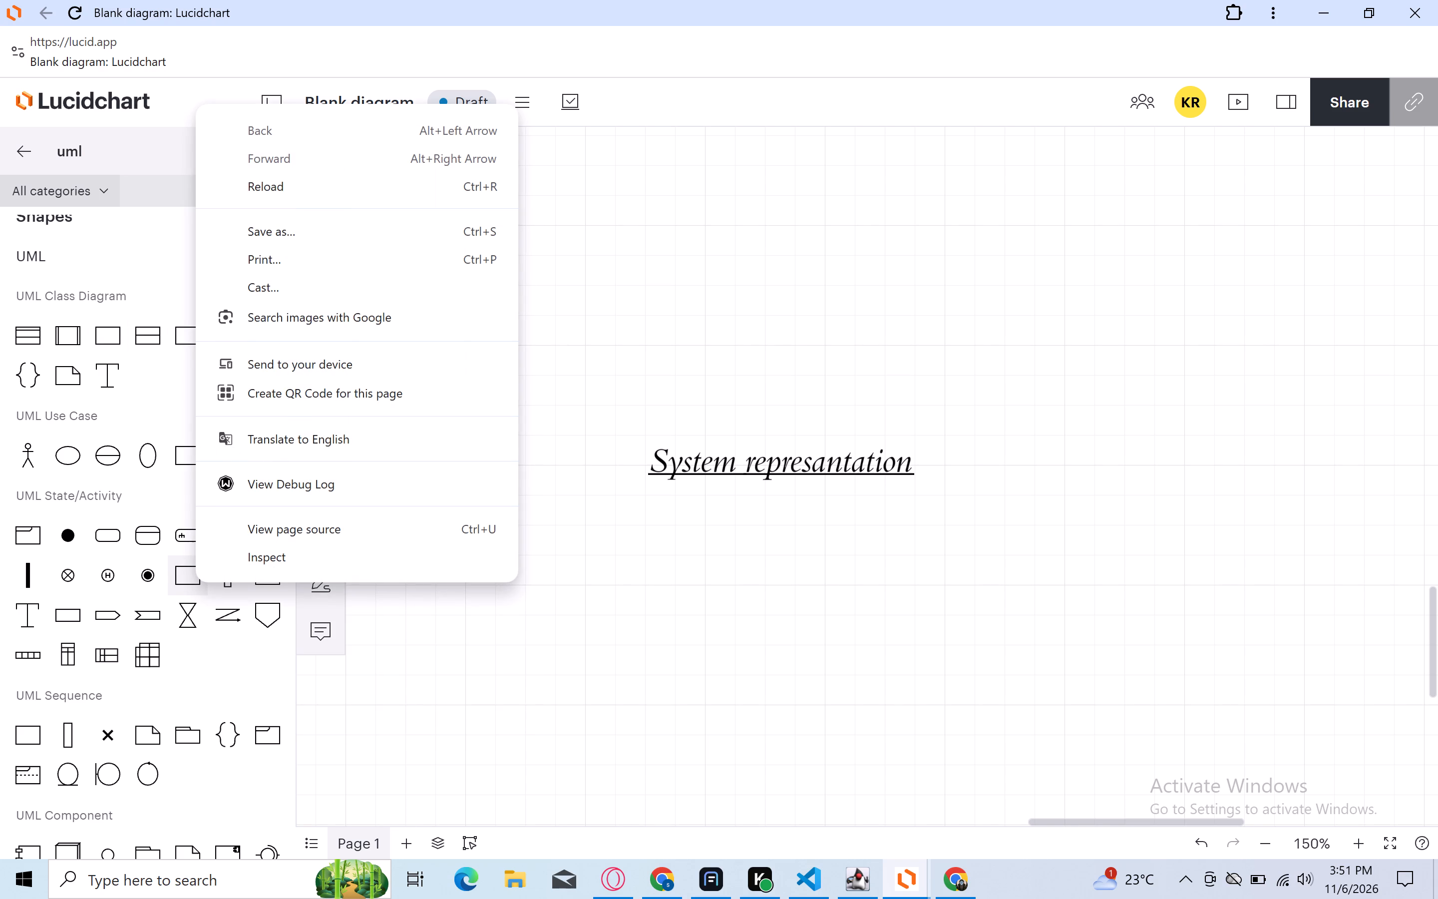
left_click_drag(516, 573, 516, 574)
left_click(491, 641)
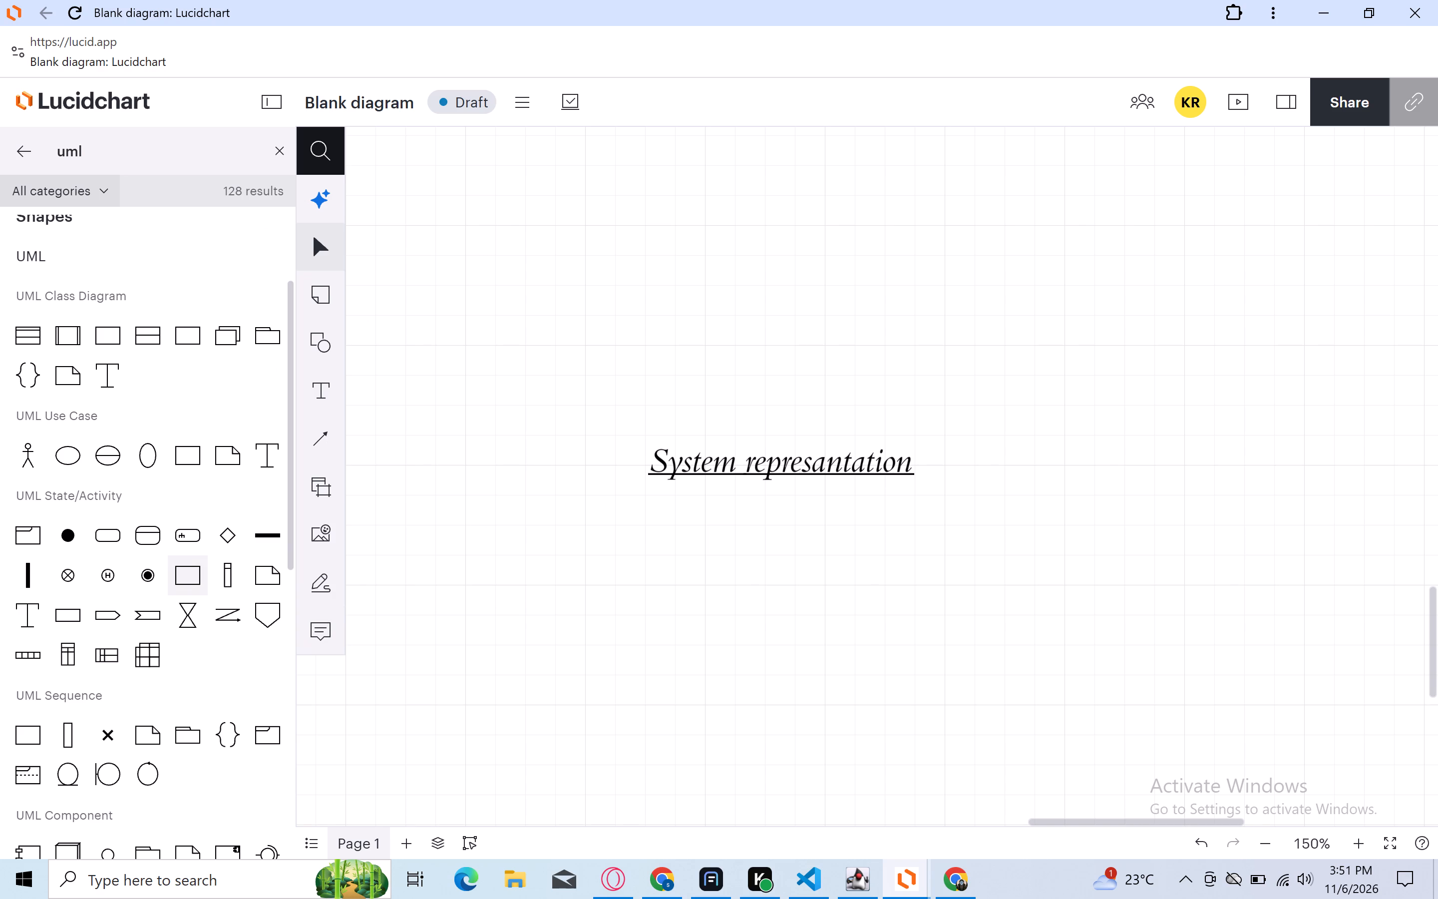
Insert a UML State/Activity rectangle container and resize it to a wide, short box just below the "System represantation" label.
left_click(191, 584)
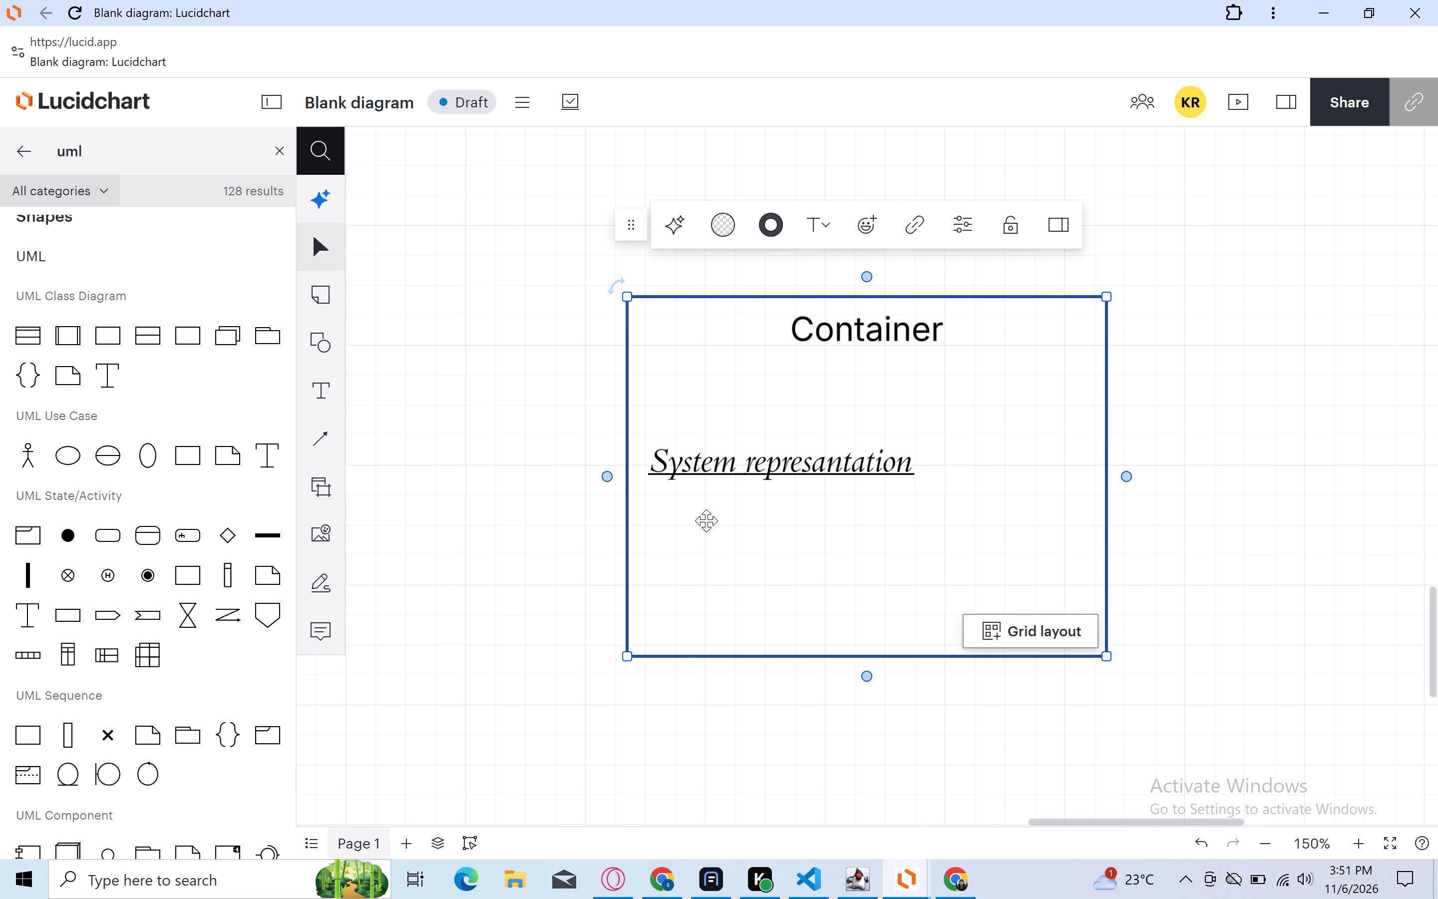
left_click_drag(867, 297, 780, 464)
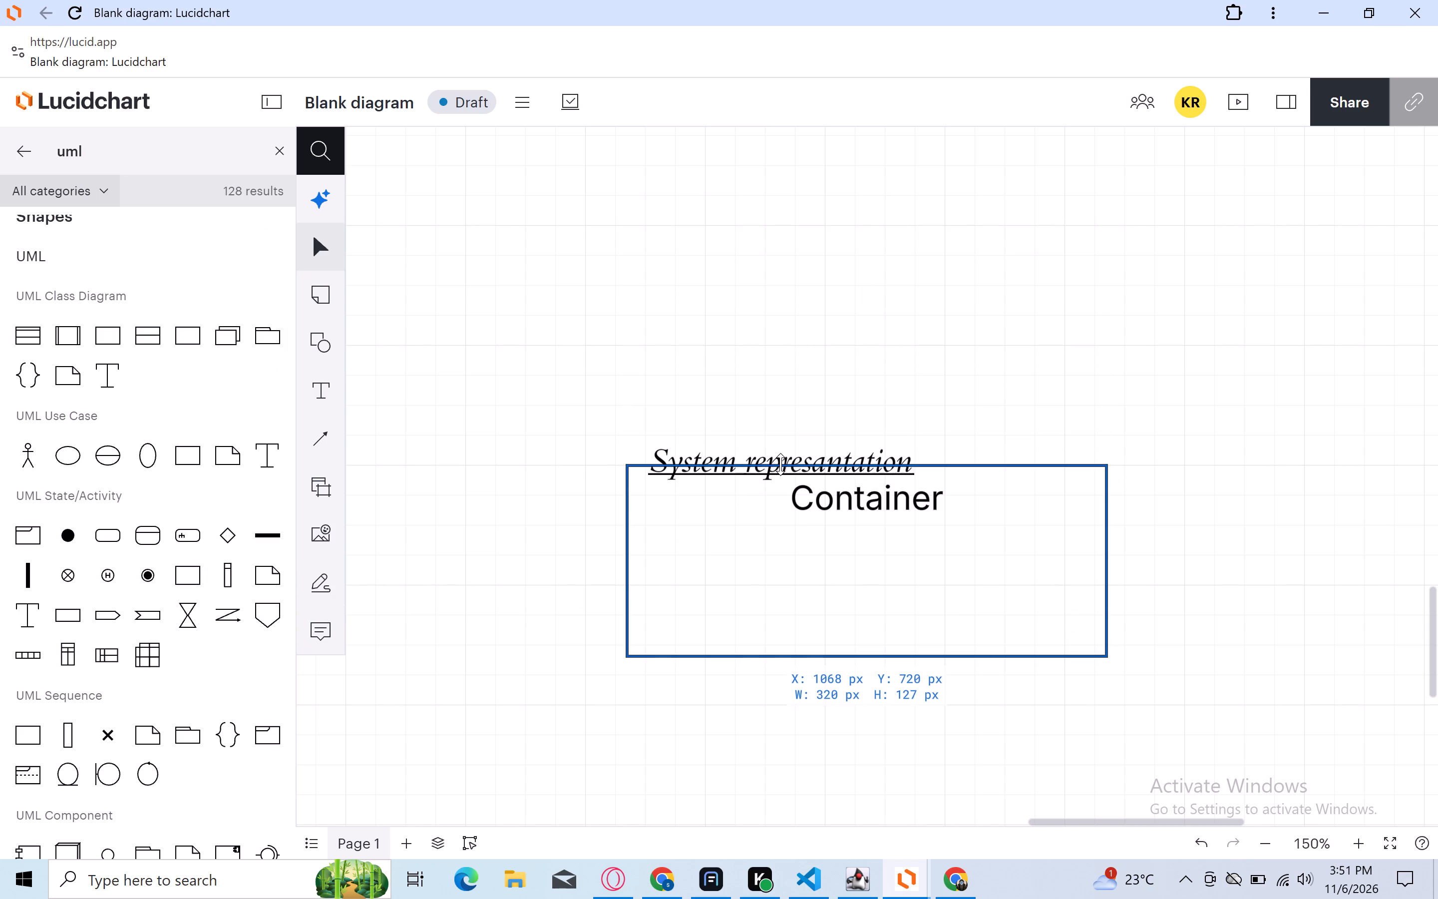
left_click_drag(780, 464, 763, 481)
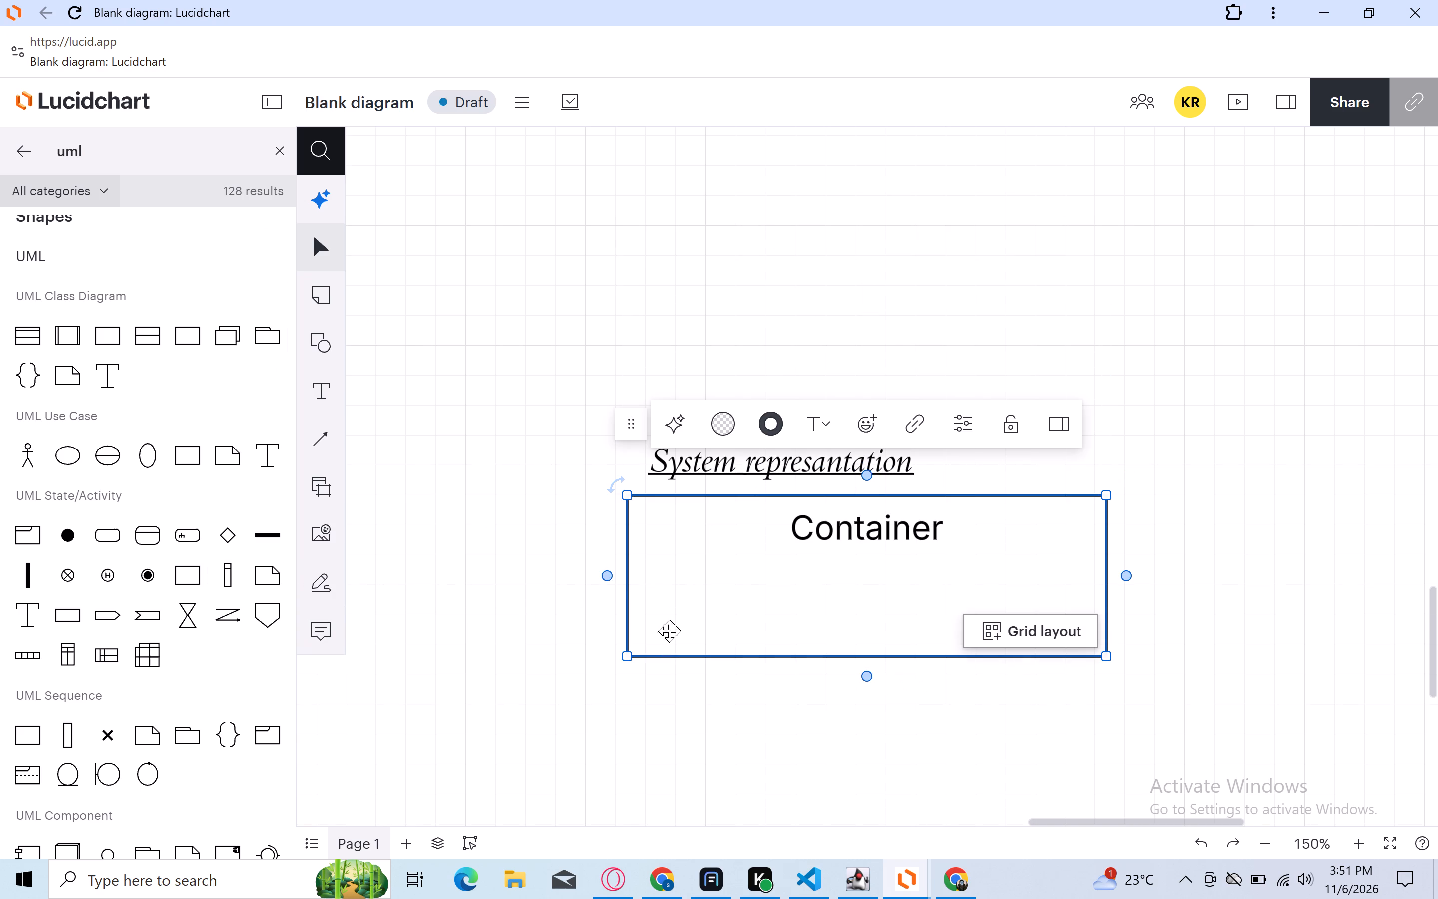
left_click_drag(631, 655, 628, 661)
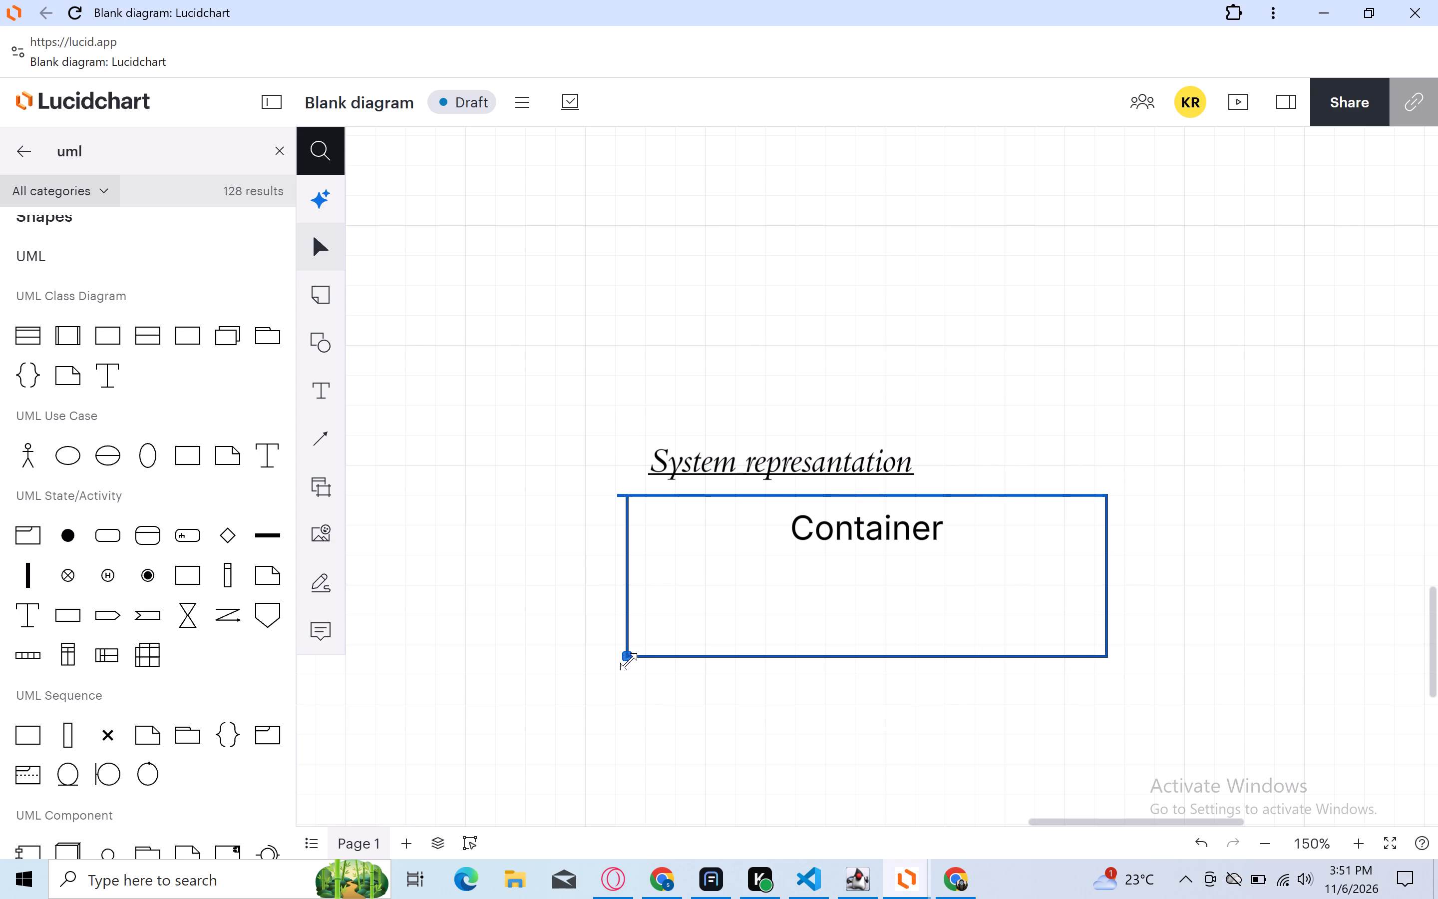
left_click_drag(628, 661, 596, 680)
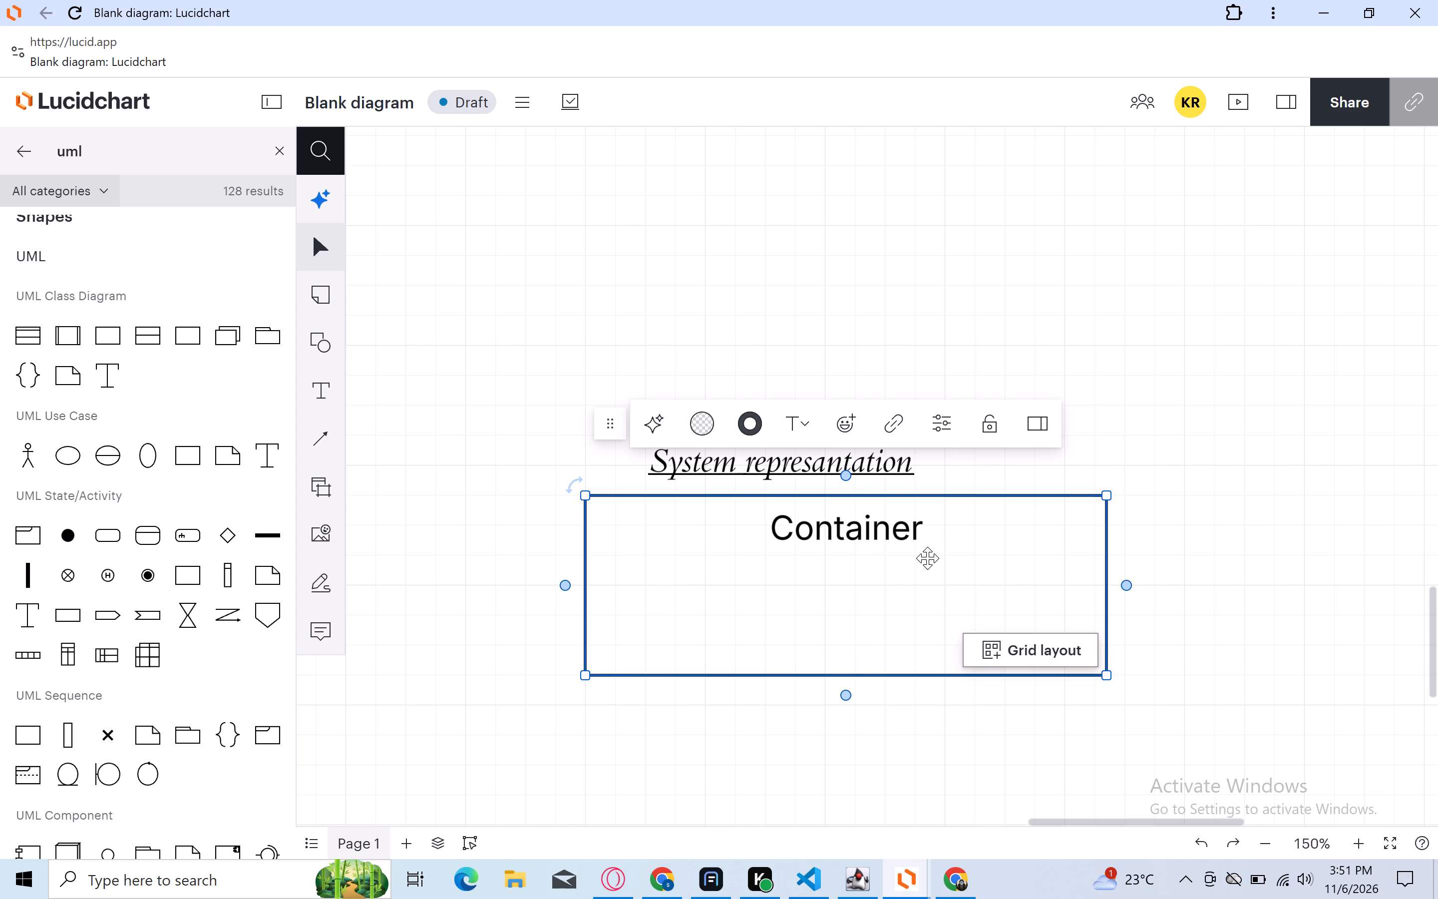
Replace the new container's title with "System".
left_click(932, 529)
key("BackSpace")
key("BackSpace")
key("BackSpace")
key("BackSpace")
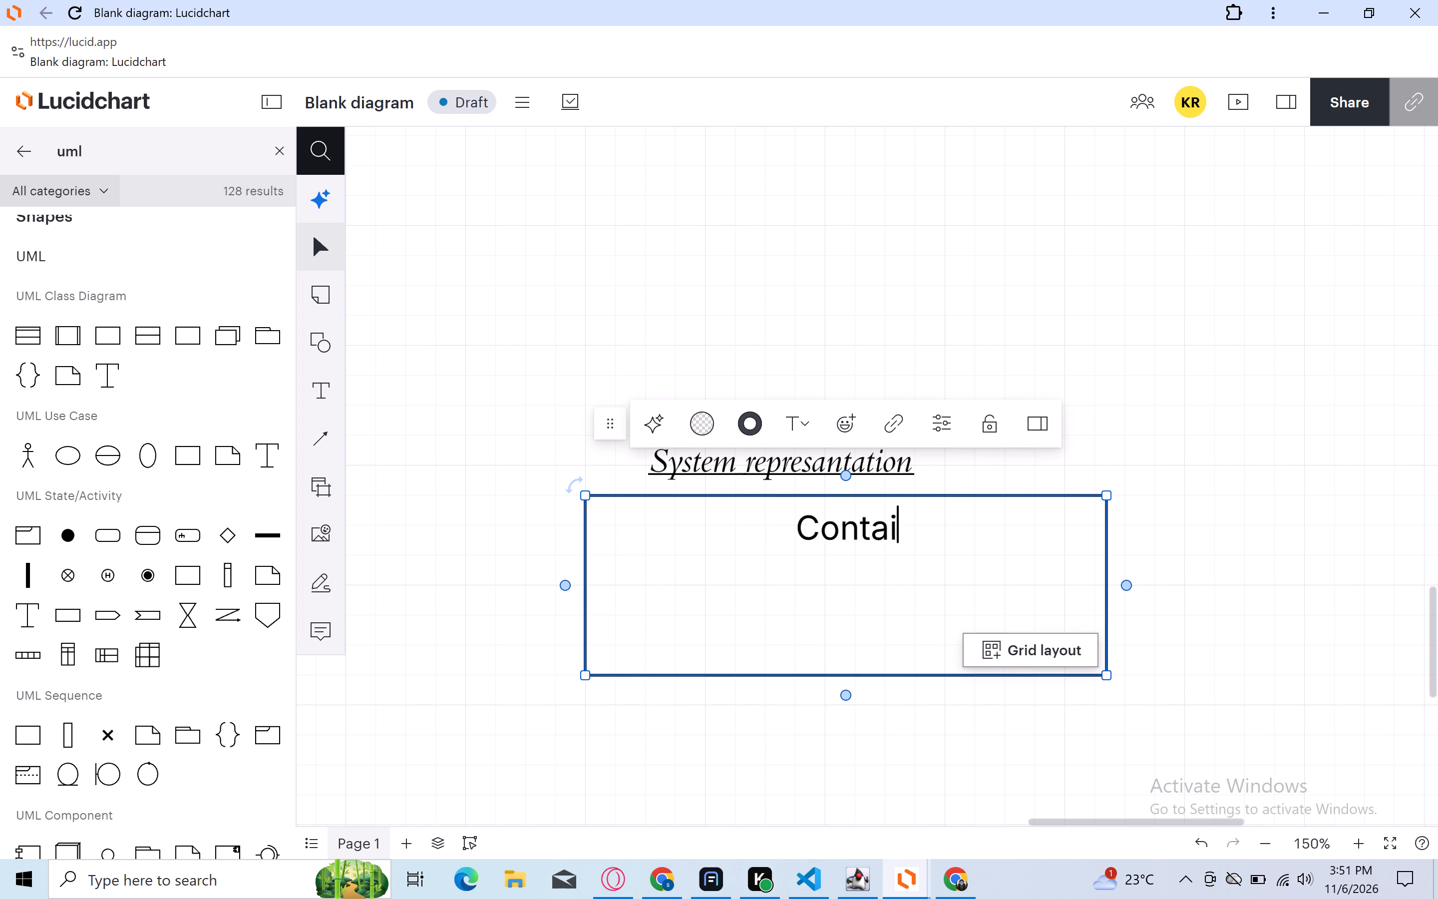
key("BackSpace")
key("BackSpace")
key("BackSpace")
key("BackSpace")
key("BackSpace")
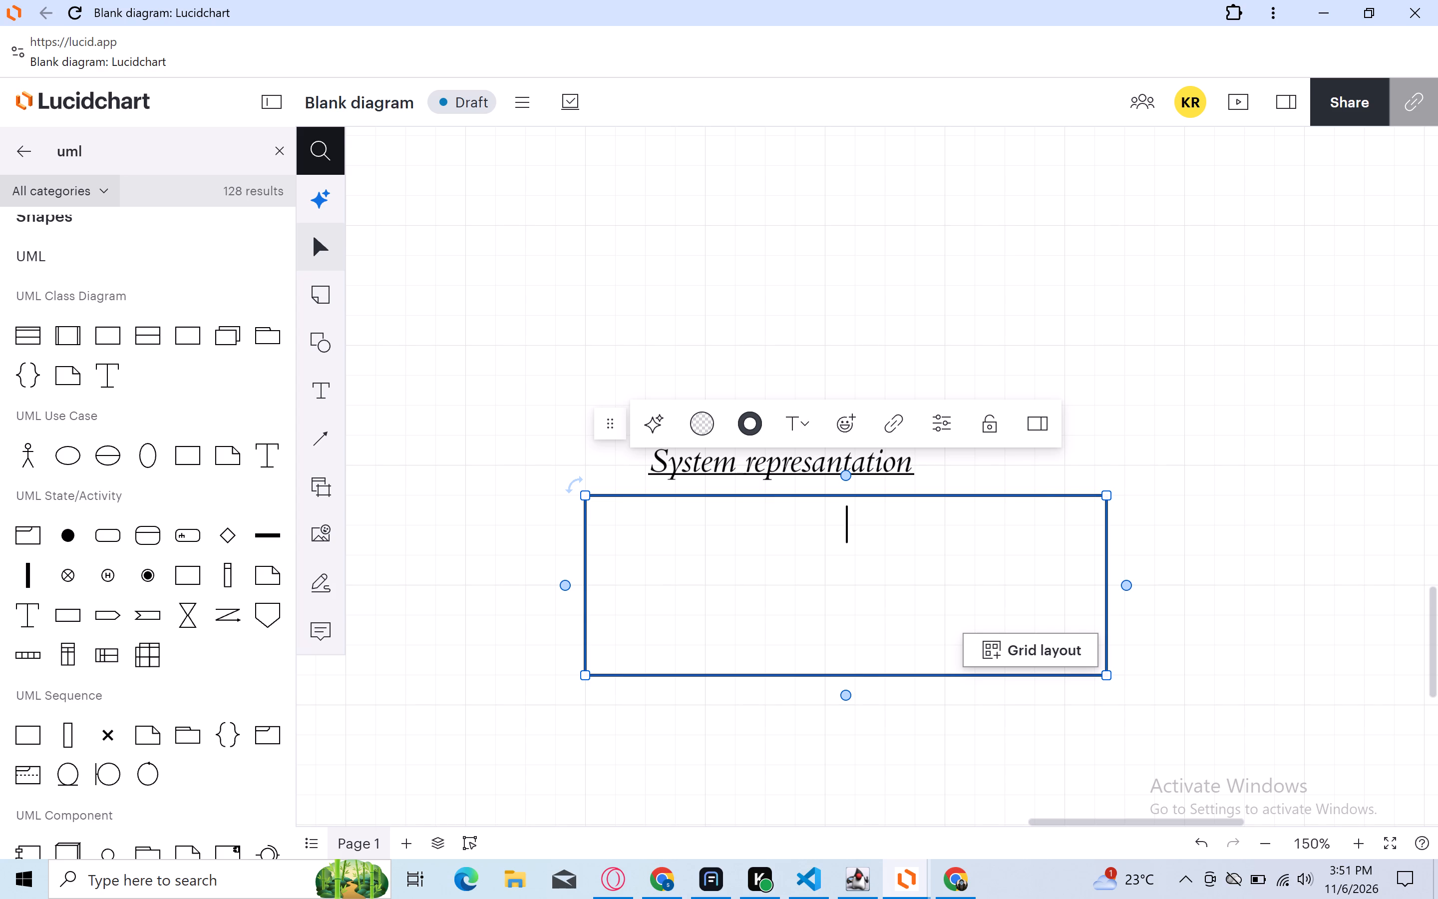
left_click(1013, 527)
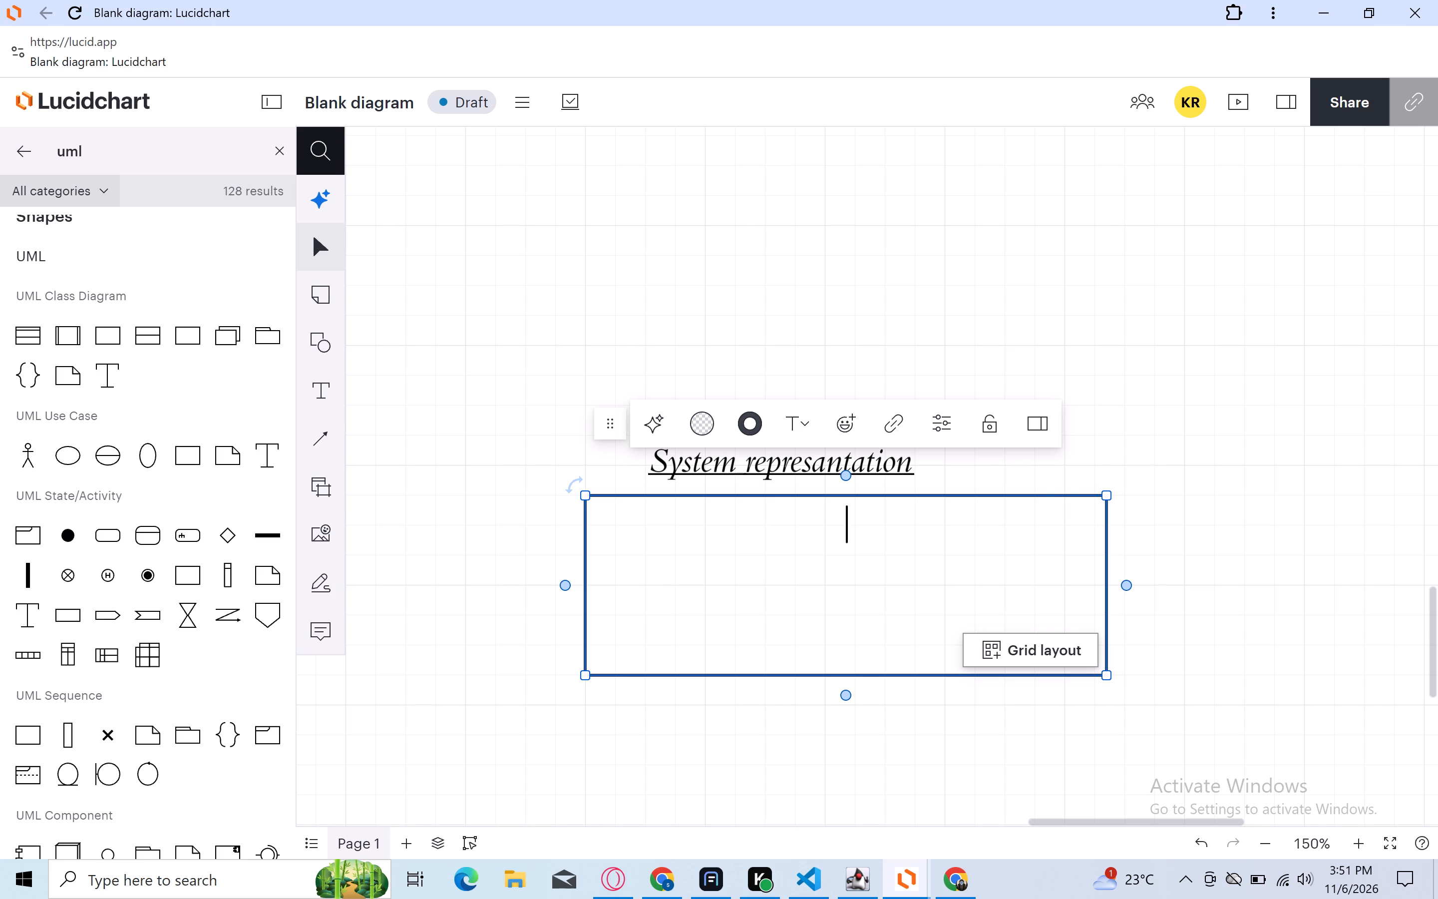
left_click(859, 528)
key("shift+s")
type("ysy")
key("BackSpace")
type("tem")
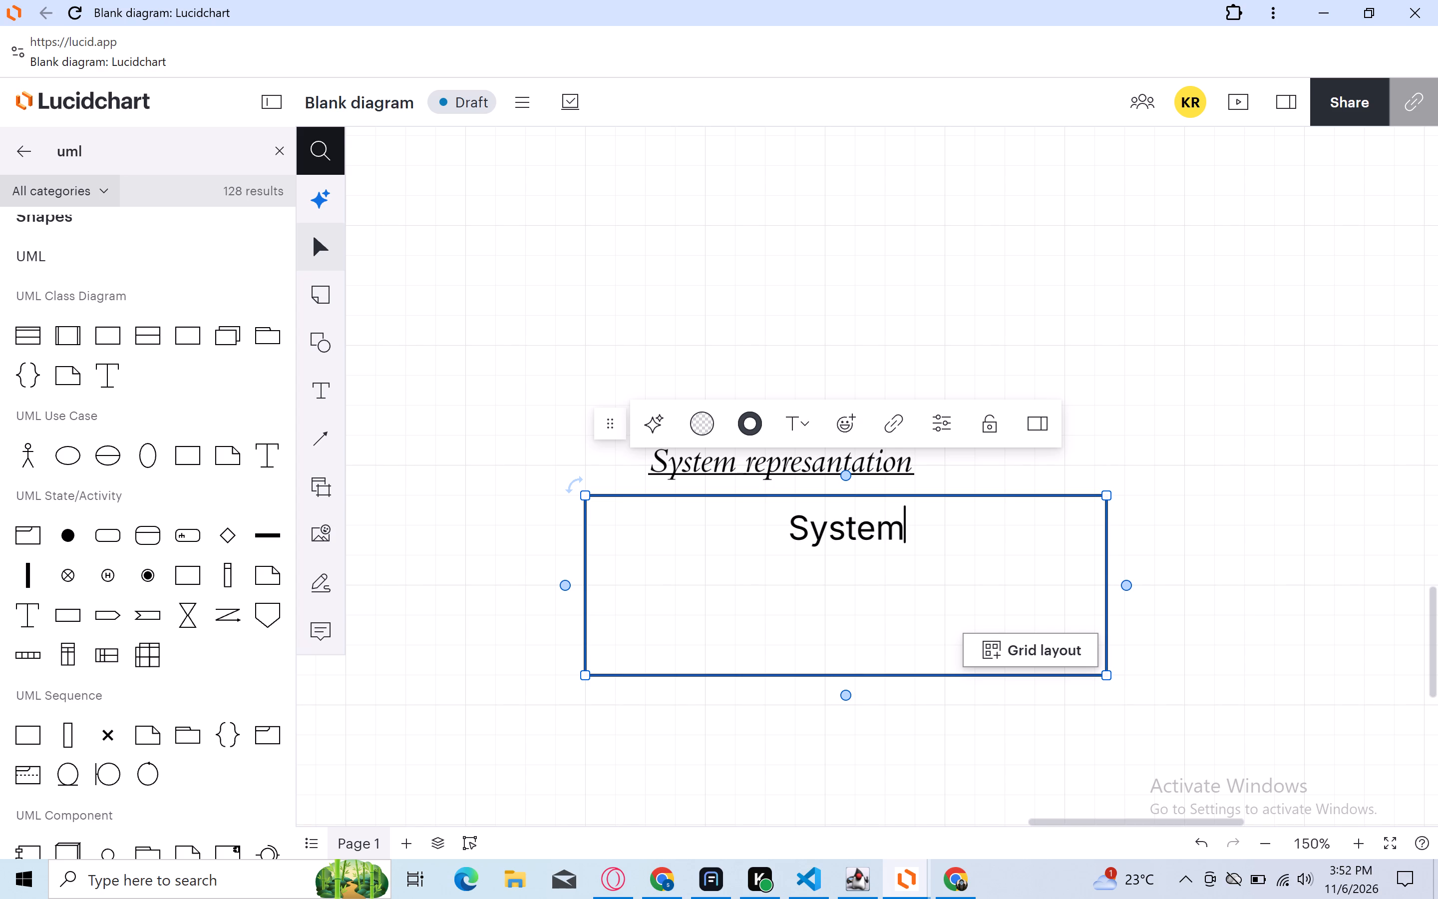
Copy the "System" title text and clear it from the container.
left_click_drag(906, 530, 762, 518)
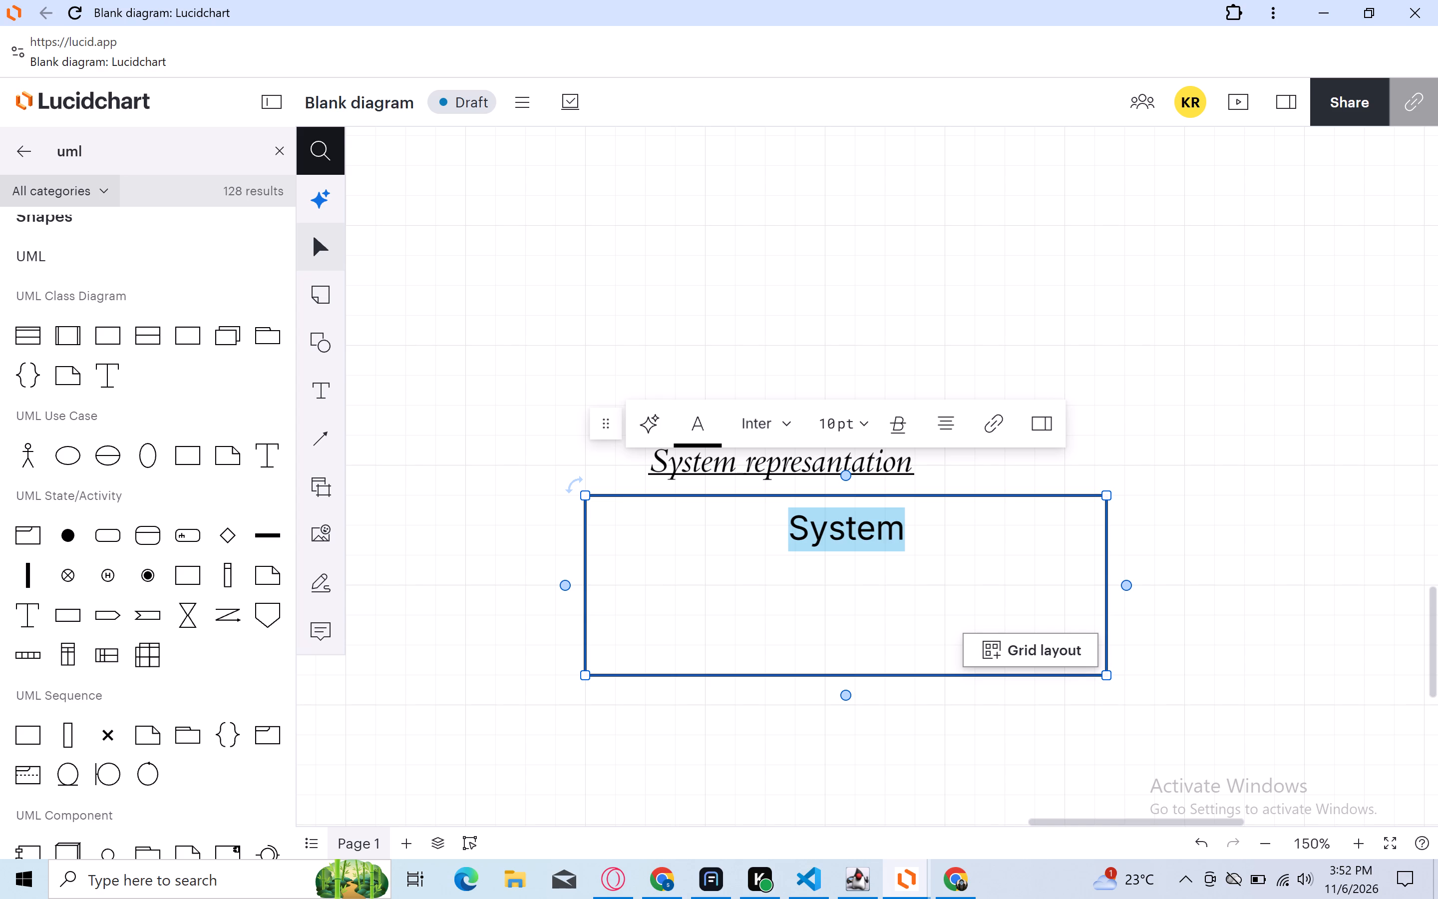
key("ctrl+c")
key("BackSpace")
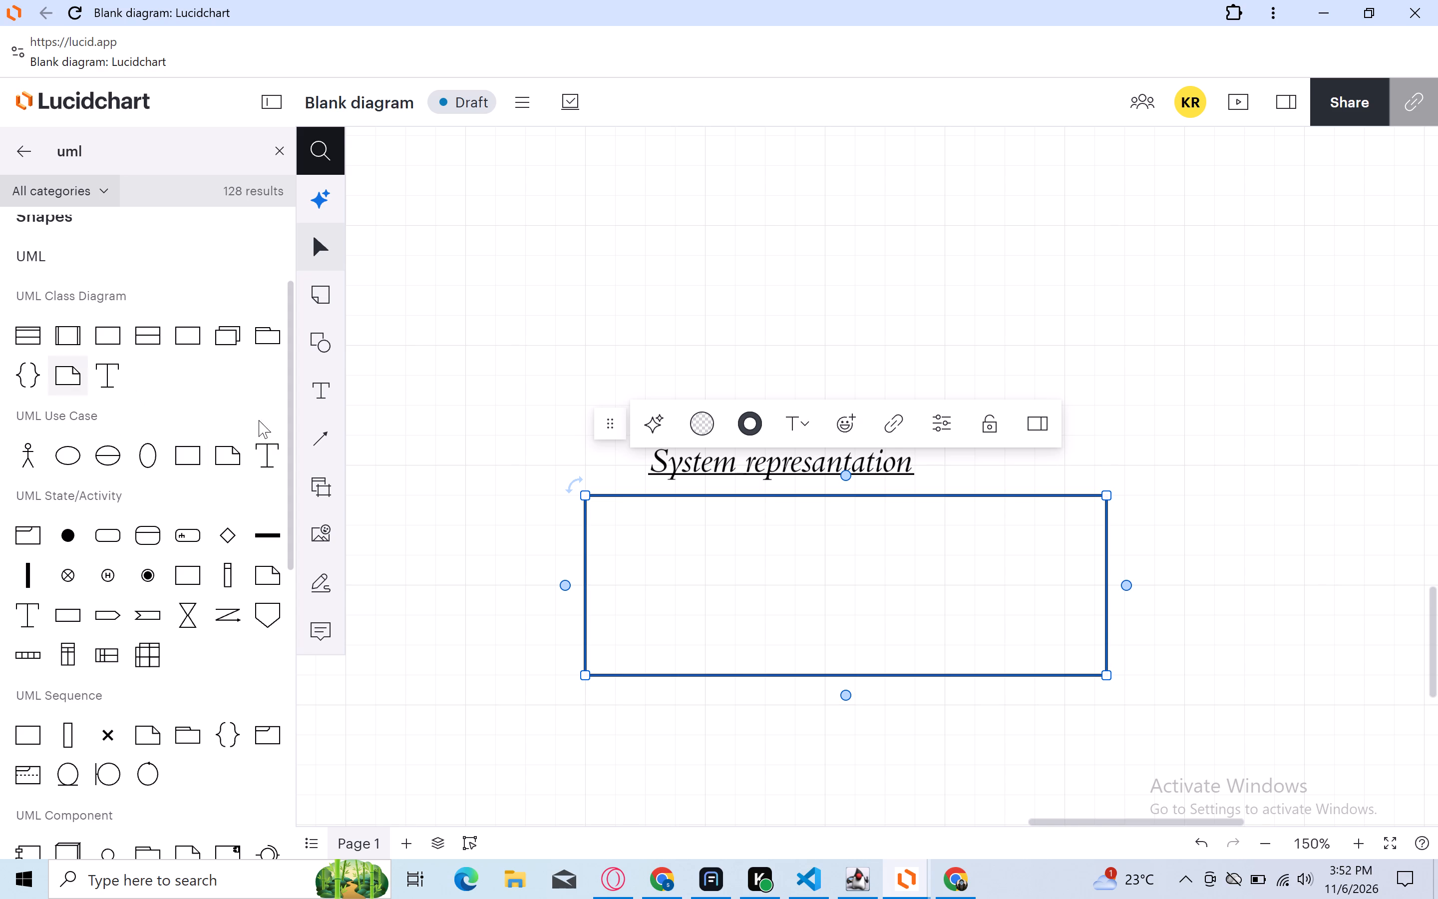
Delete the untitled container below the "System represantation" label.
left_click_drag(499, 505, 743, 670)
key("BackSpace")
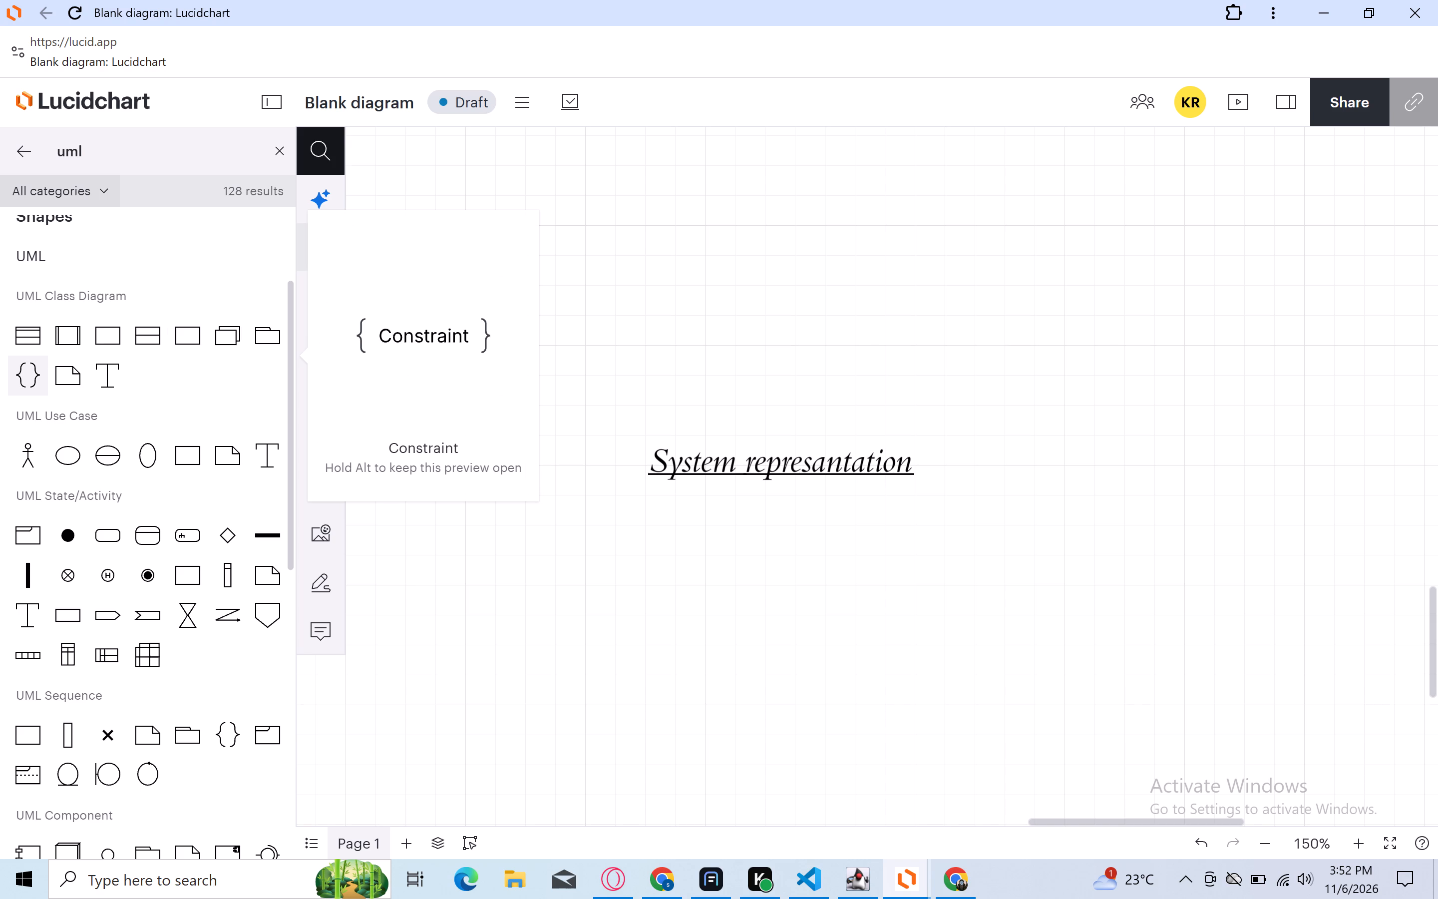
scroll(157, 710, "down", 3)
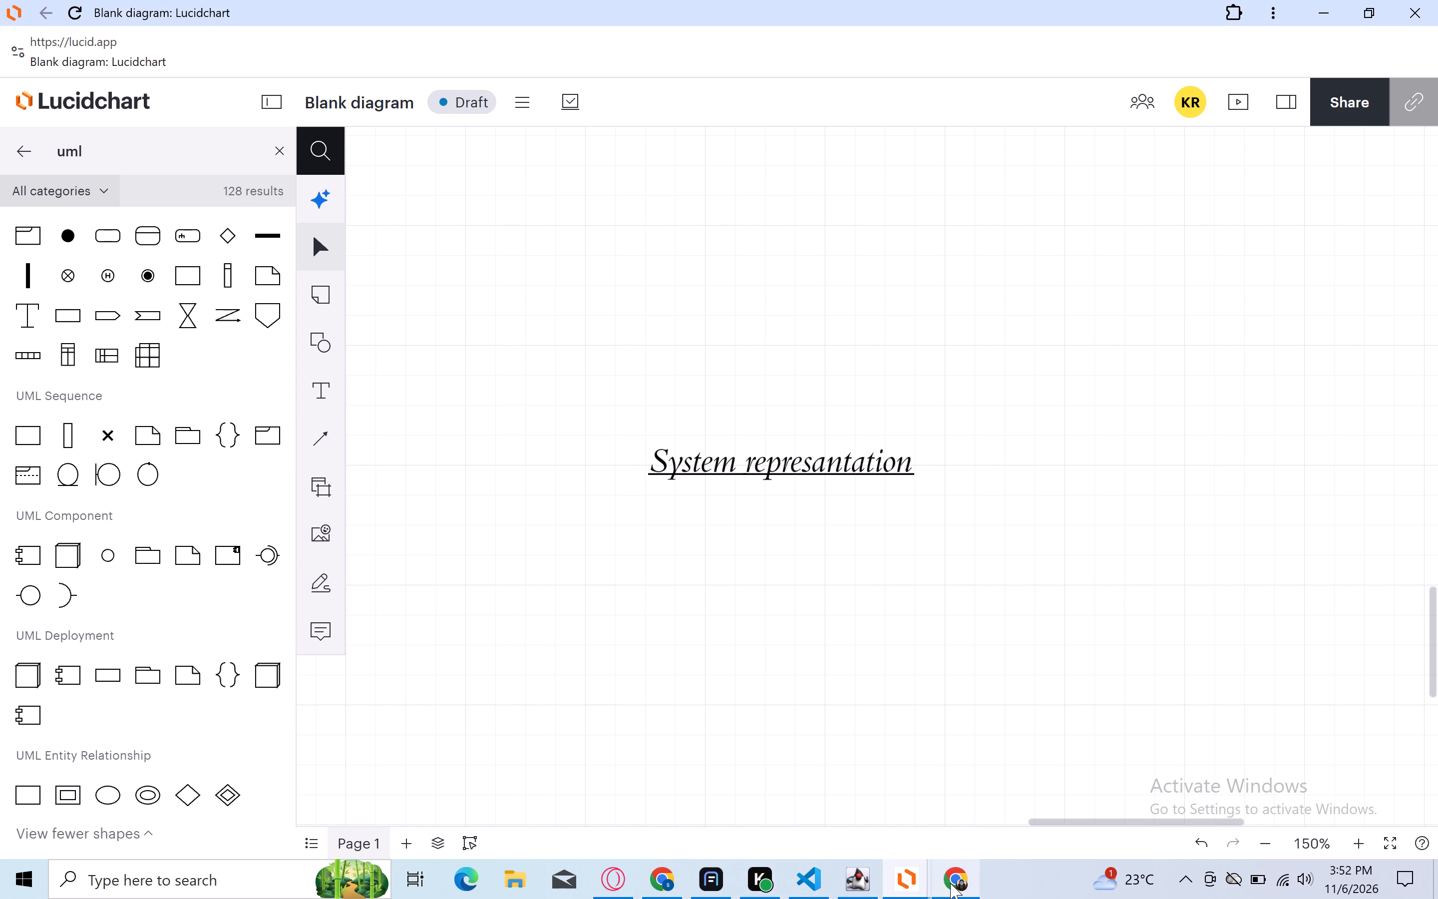
Open the Windows list of available Wi-Fi networks to check the network connection.
left_click(1274, 880)
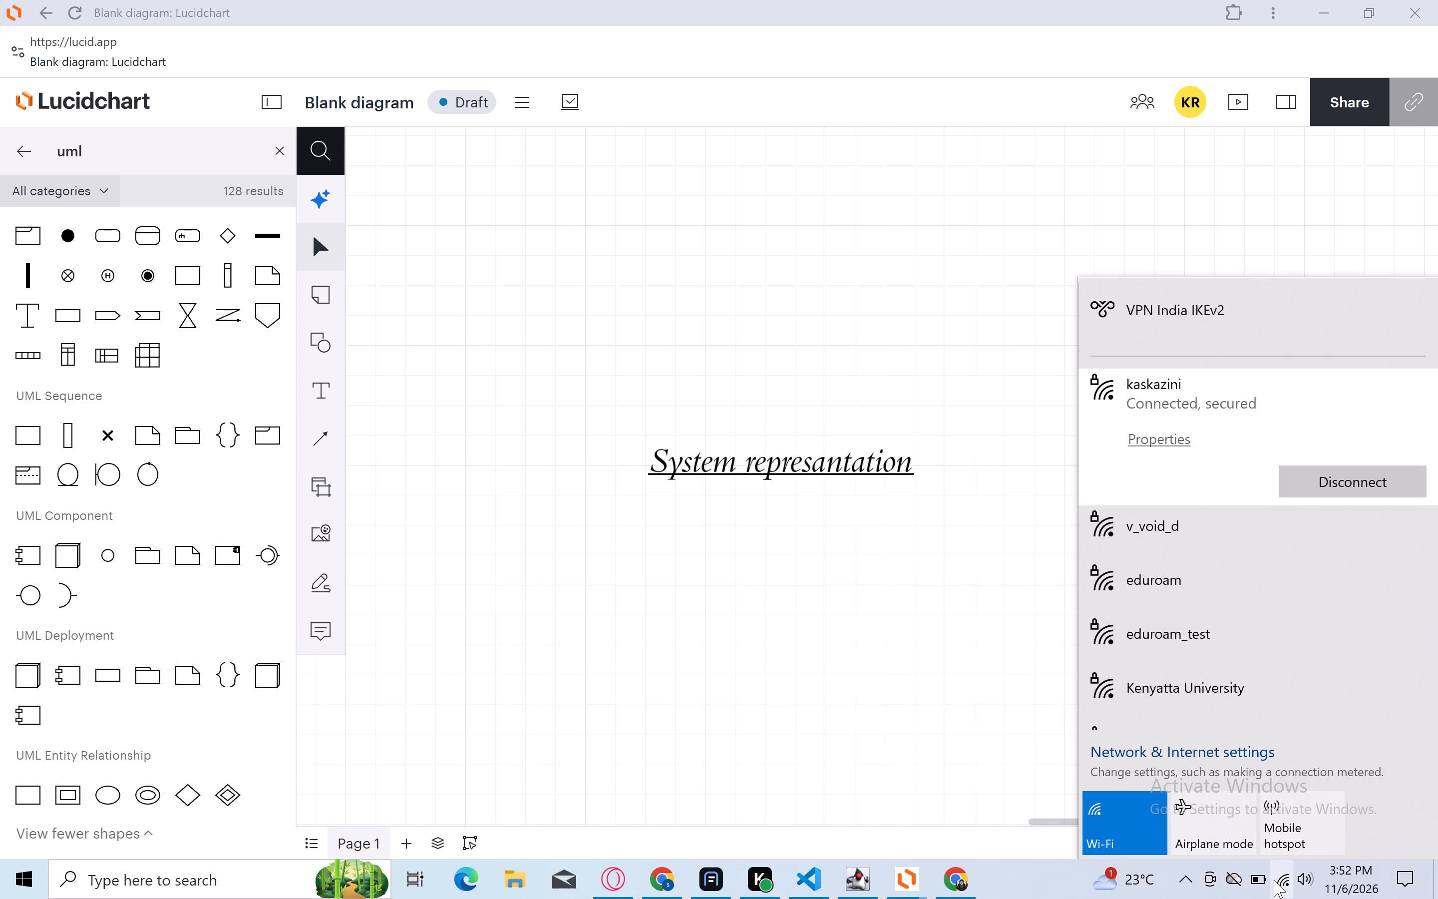
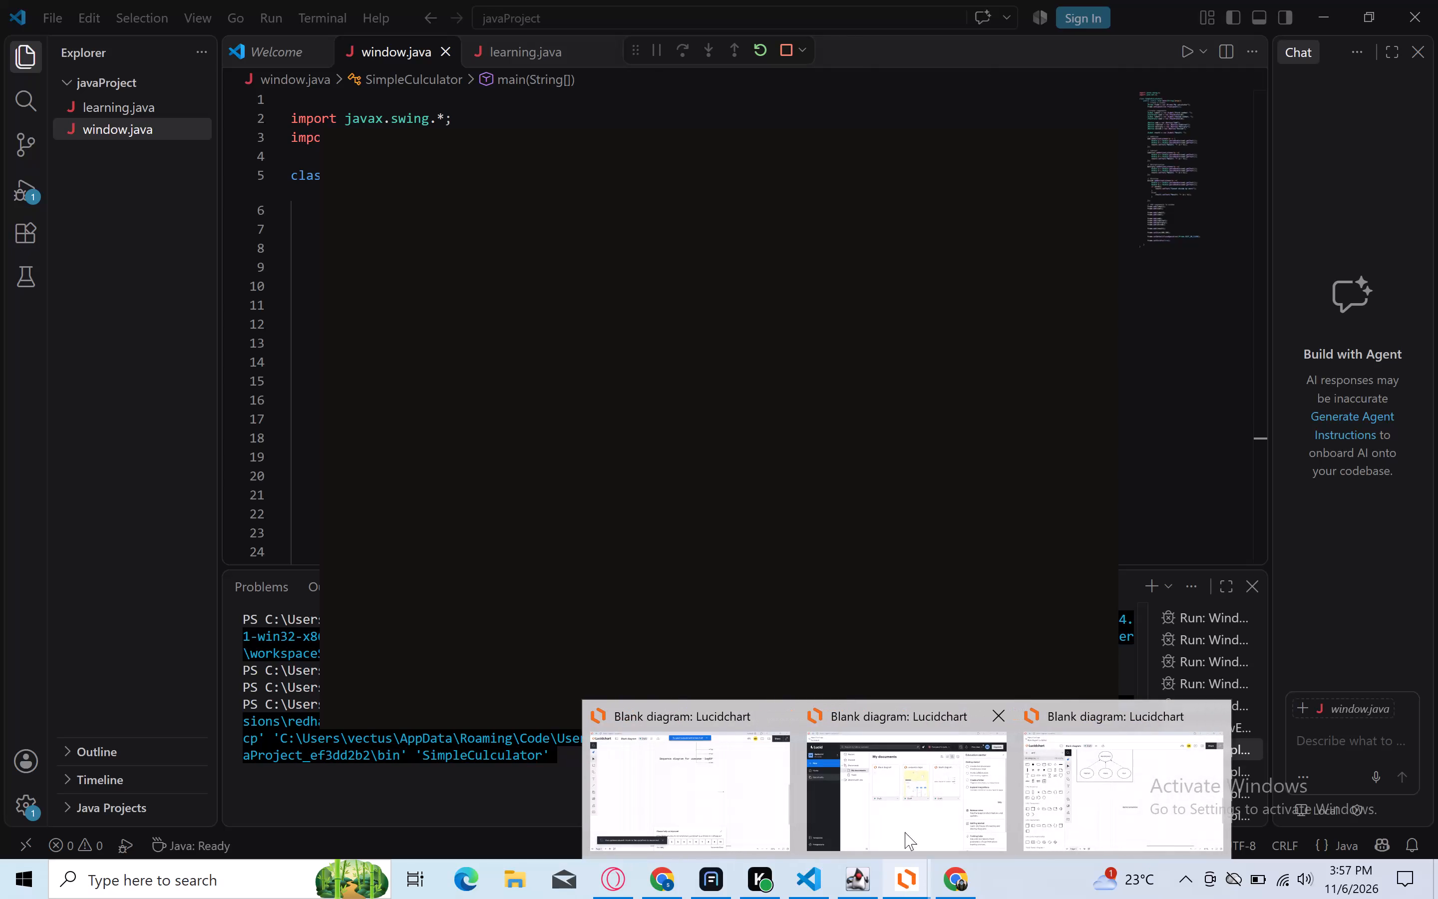
Switch to the Lucidchart window with the payment use case diagram and examine the canvas and the UML shape results.
left_click(1063, 778)
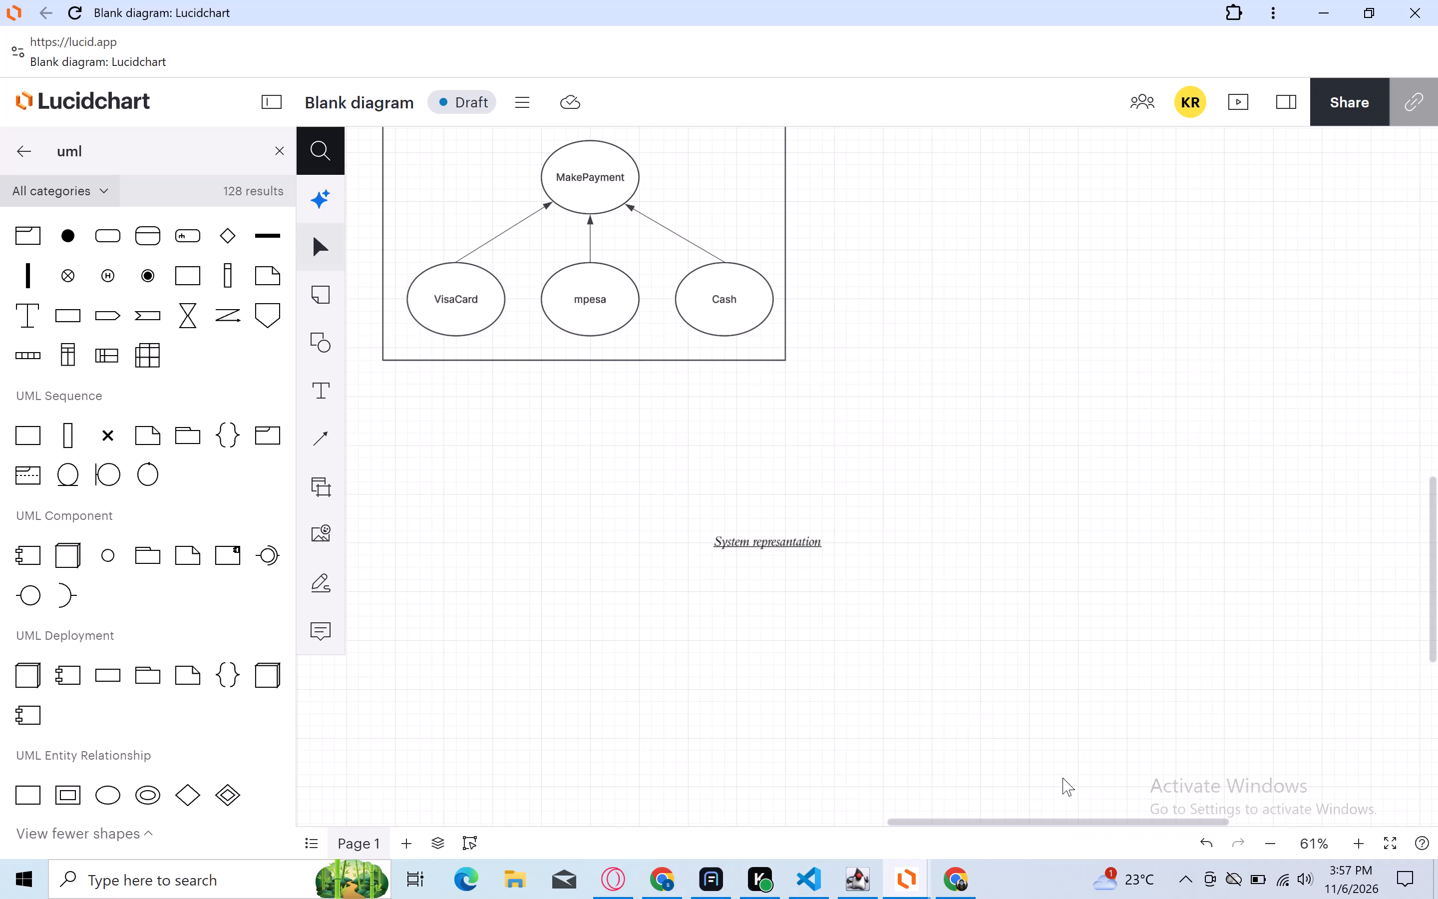
scroll(666, 399, "up", 4)
scroll(666, 399, "down", 16)
scroll(666, 399, "up", 1)
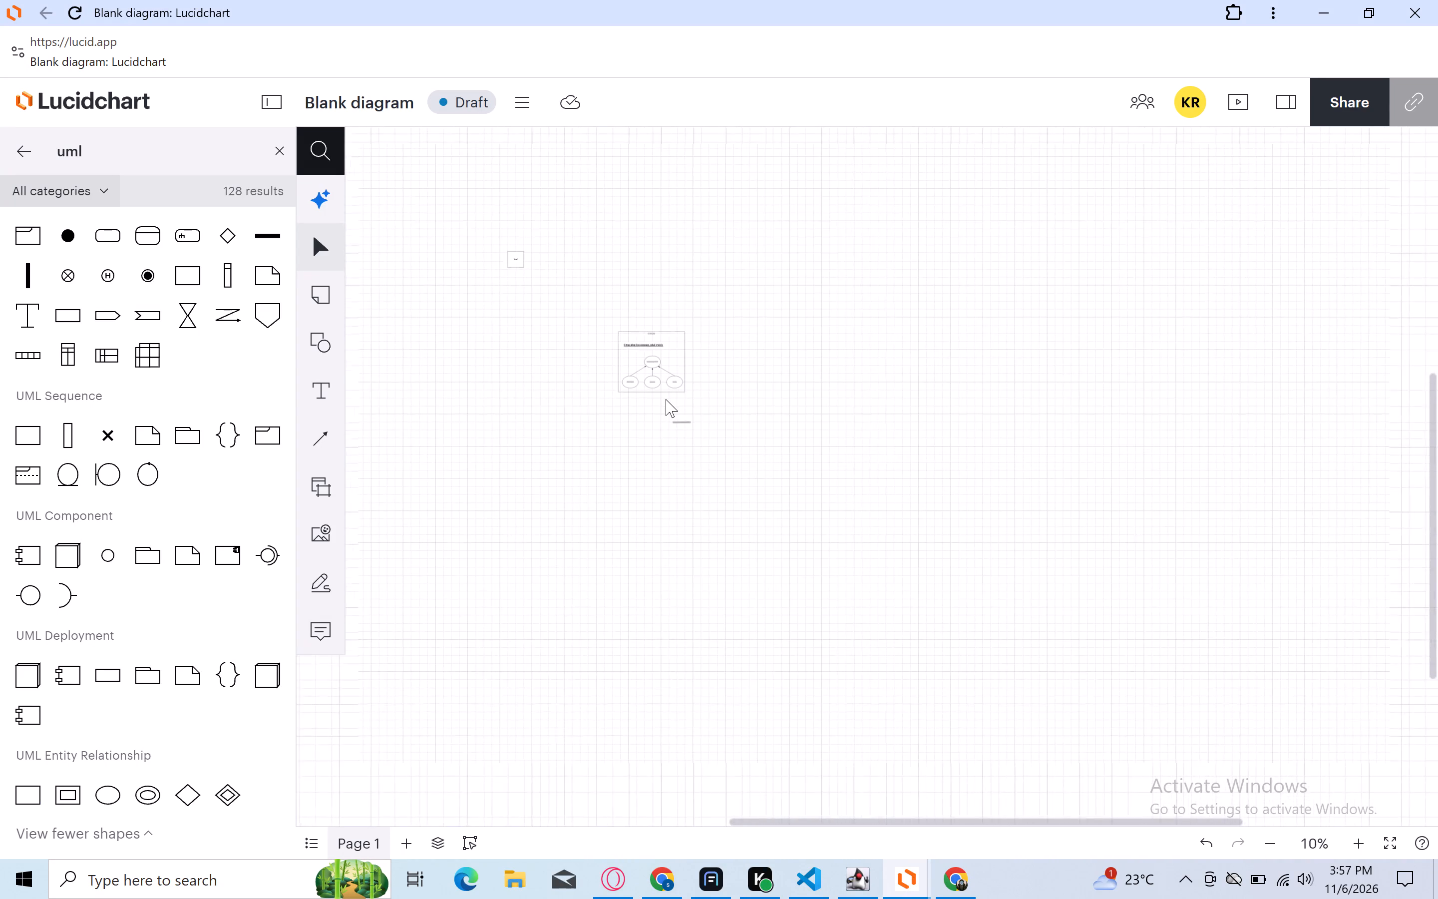
scroll(666, 399, "up", 3)
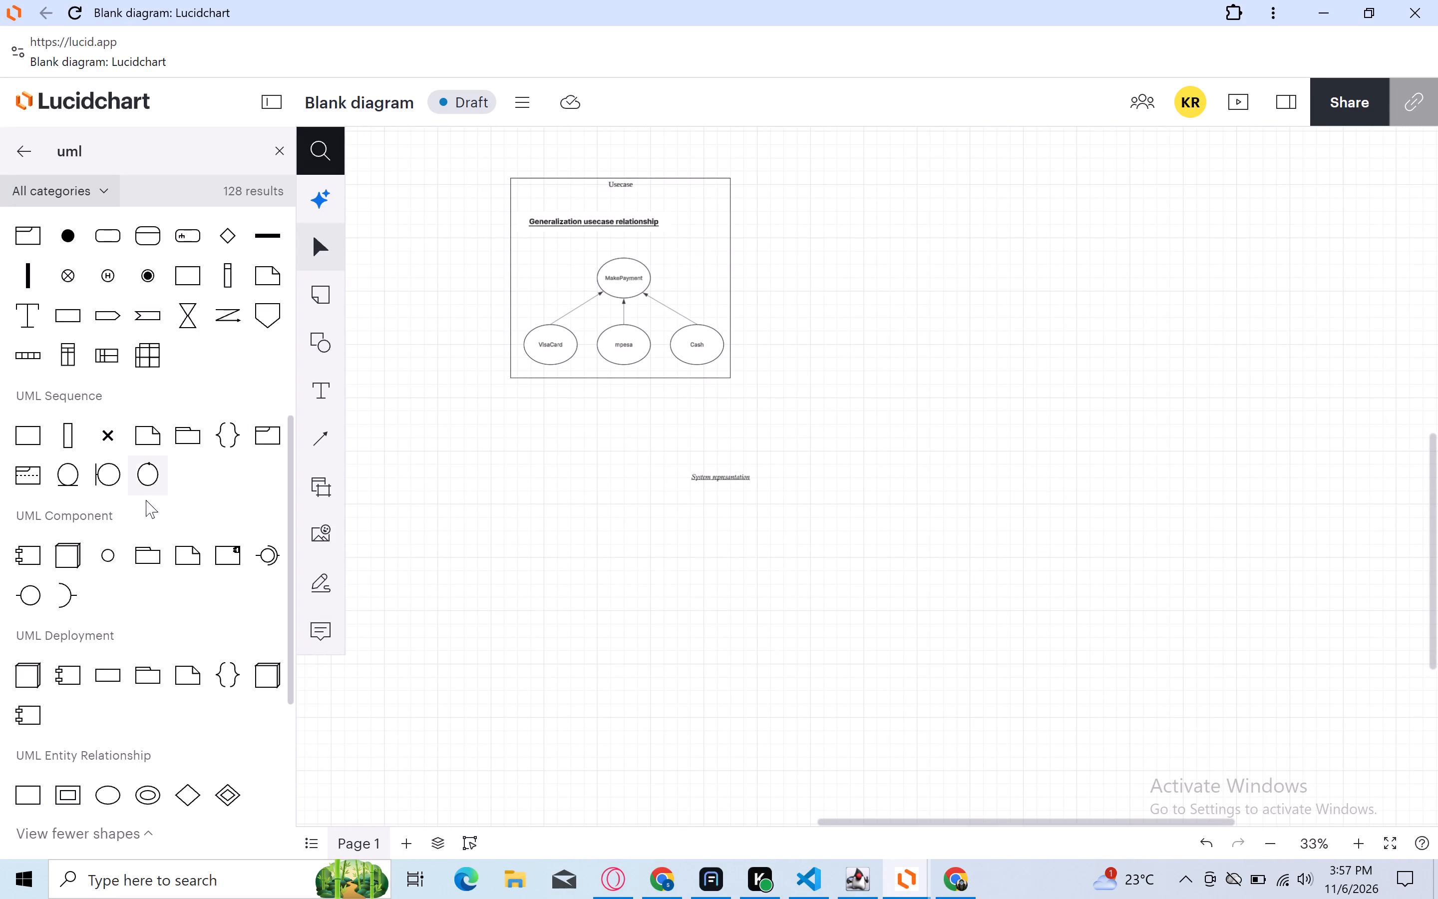
scroll(103, 574, "down", 8)
scroll(103, 574, "left", 1)
scroll(103, 574, "down", 16)
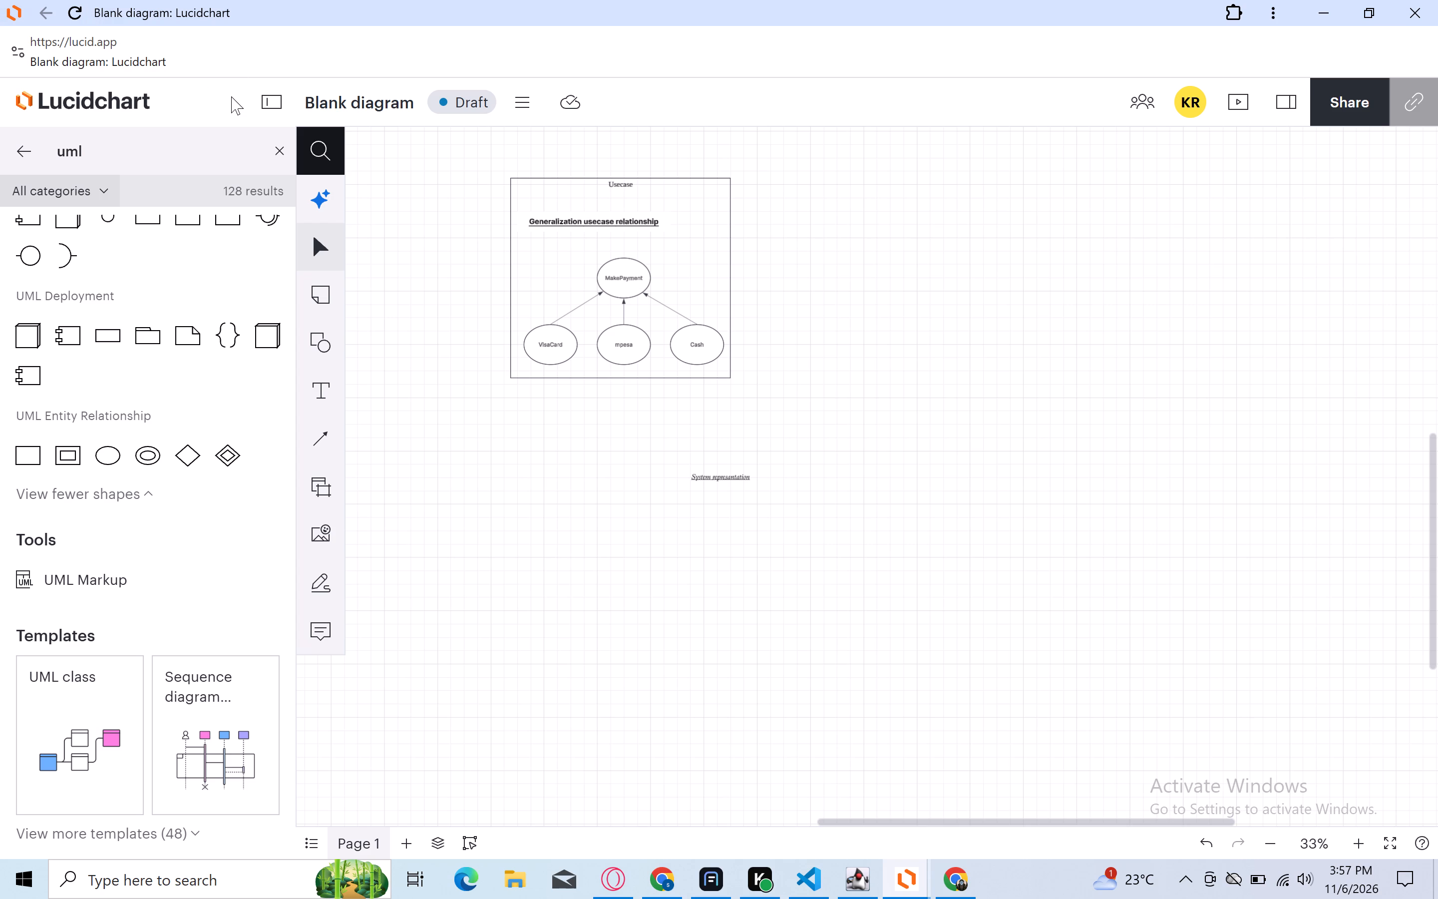
Leave the blank diagram and go to the Lucidchart documents page.
left_click(112, 90)
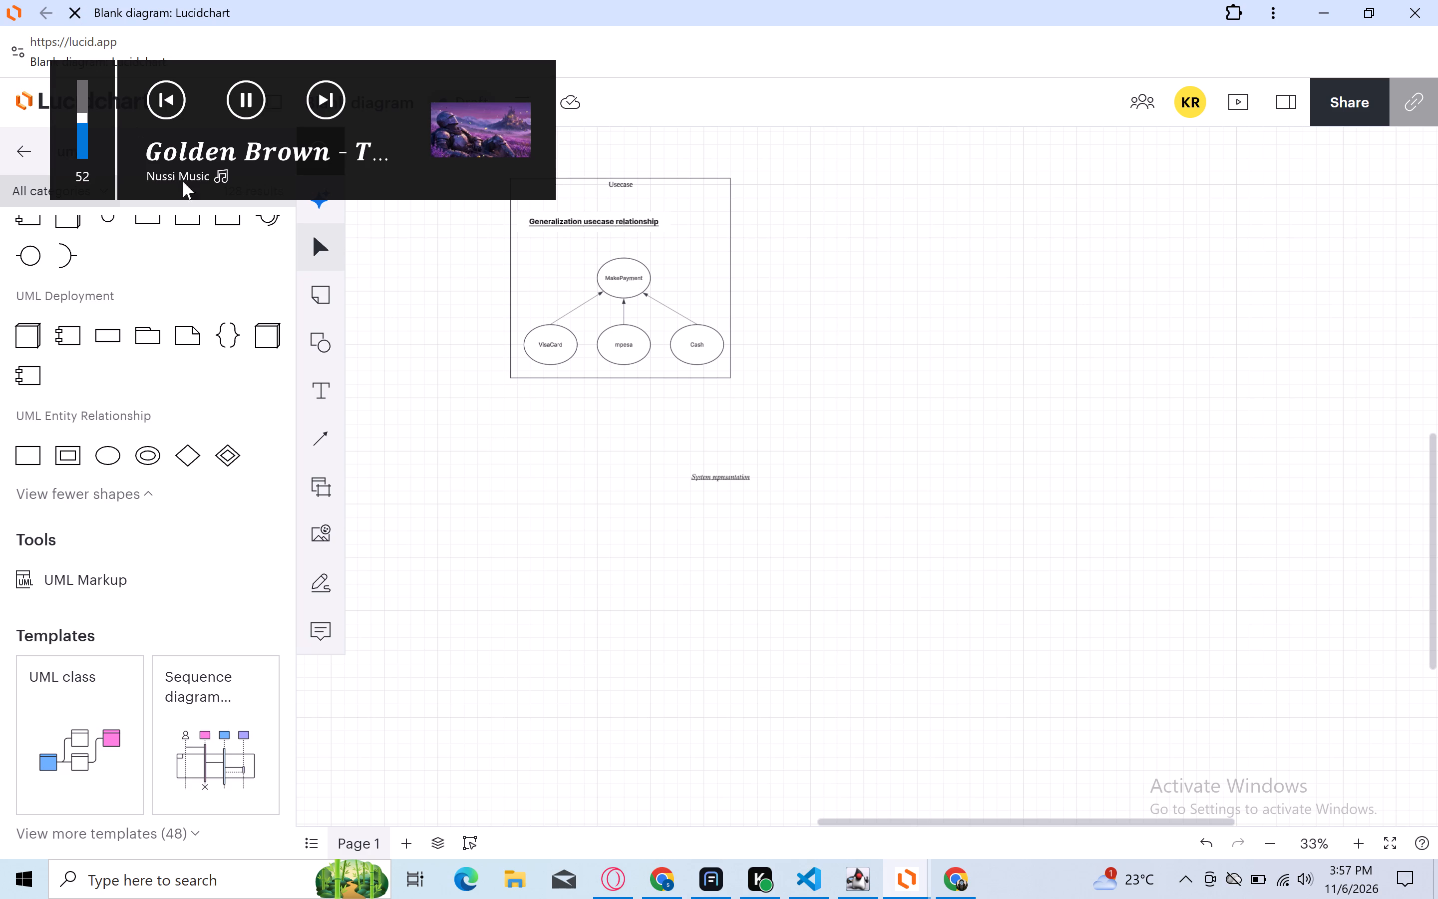
left_click(447, 375)
left_click(24, 99)
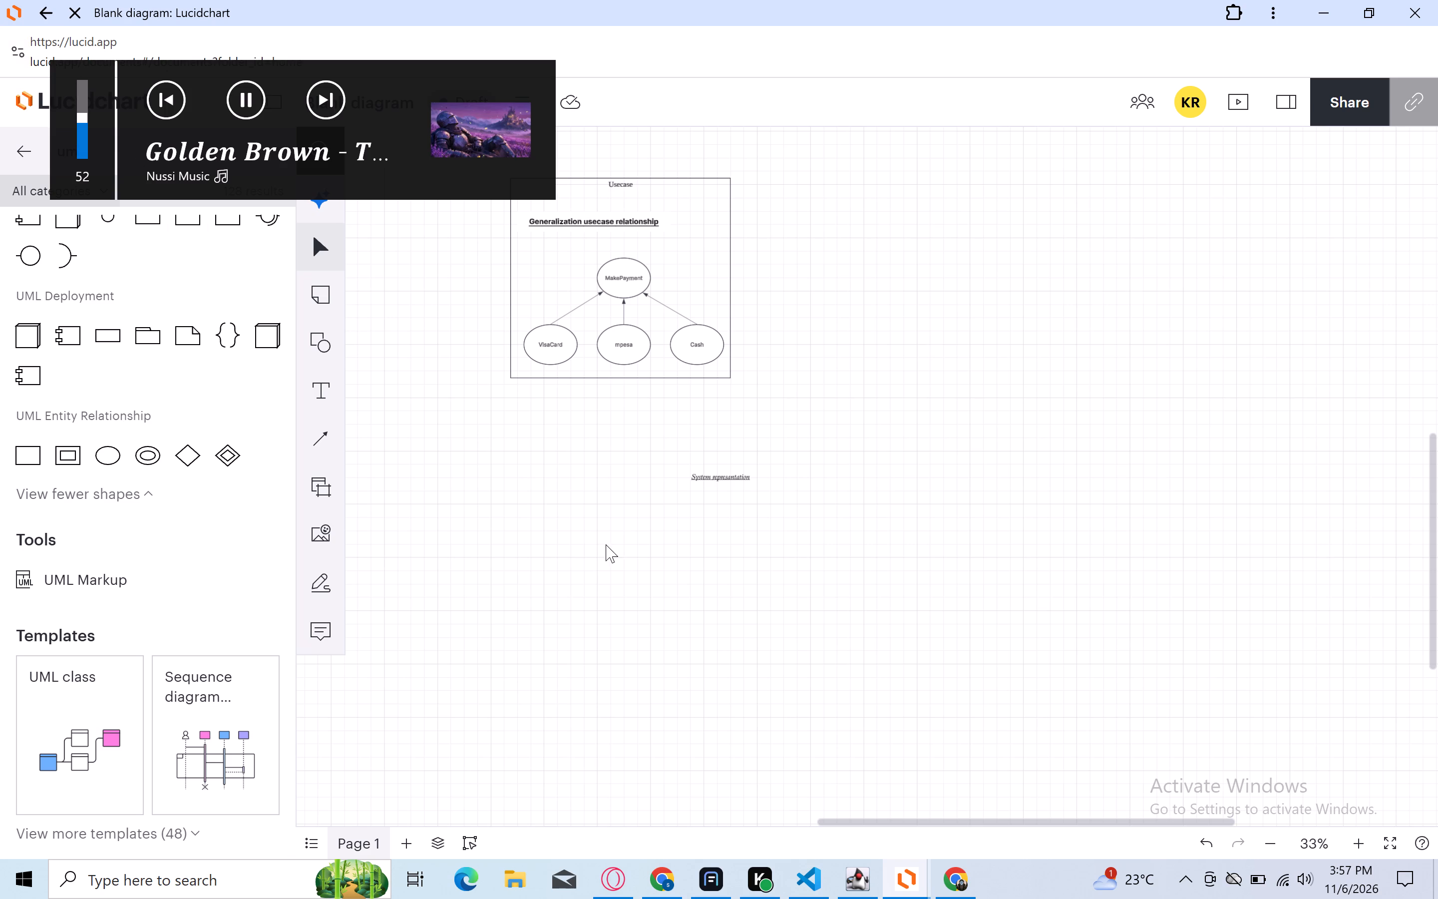